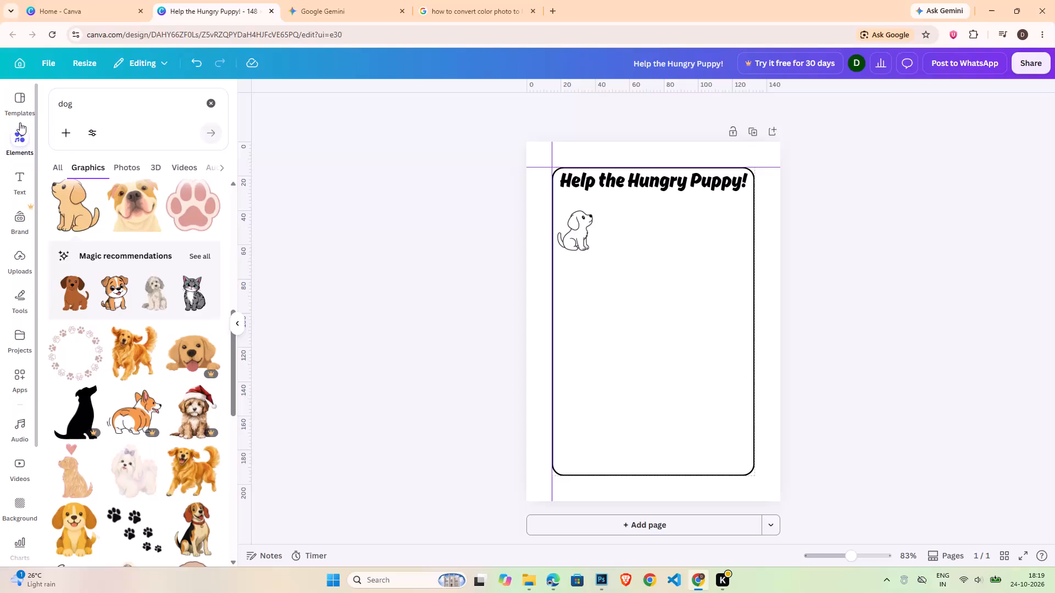
Search the apps for Maze Generator and open the Maze app.
click(25, 138)
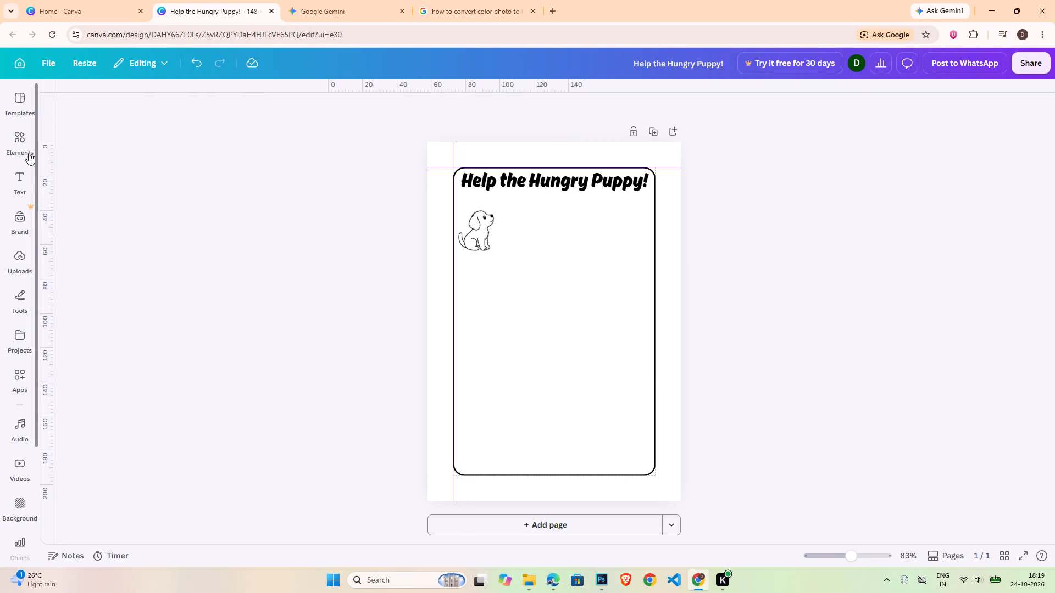
click(21, 141)
click(214, 108)
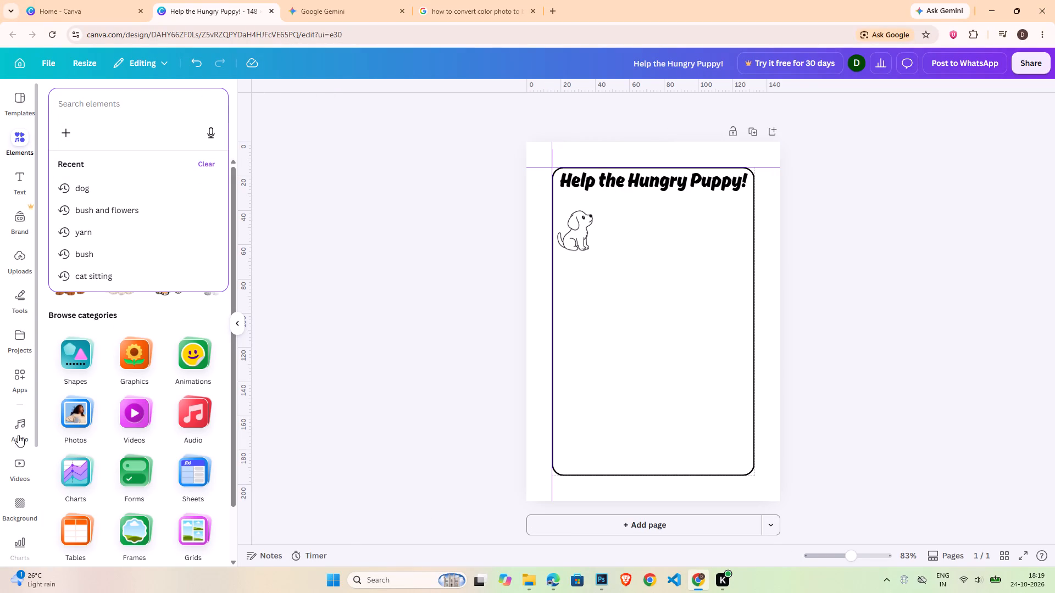
click(22, 387)
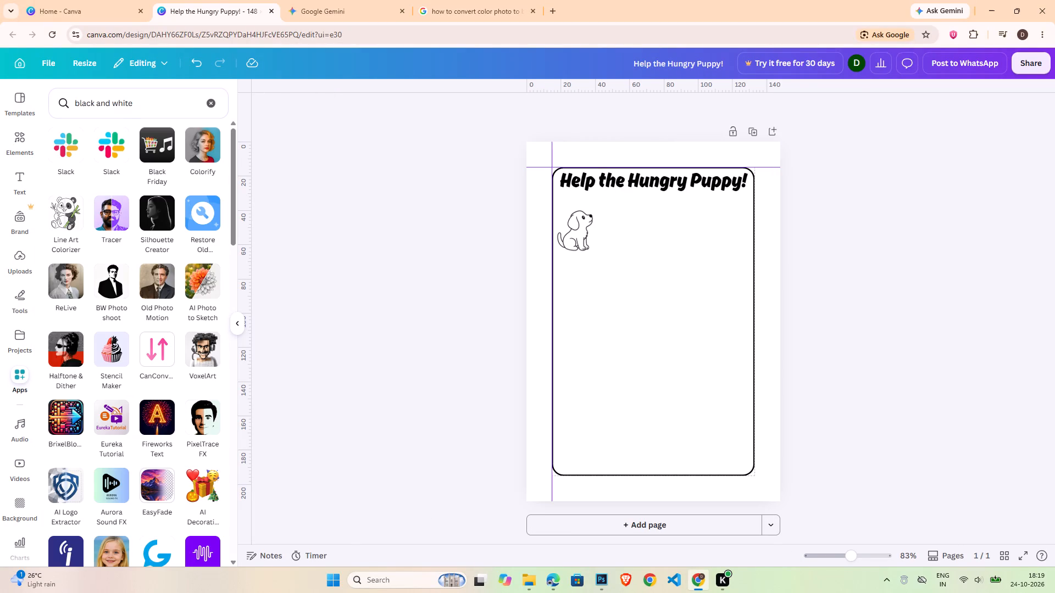
triple_click(147, 101)
text(maze)
key(space)
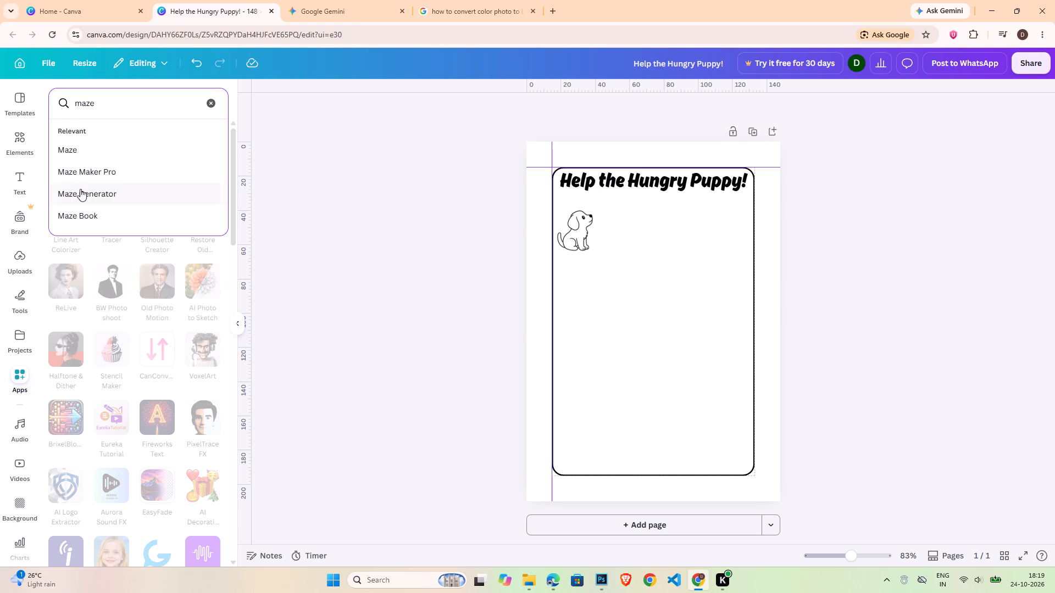
click(81, 188)
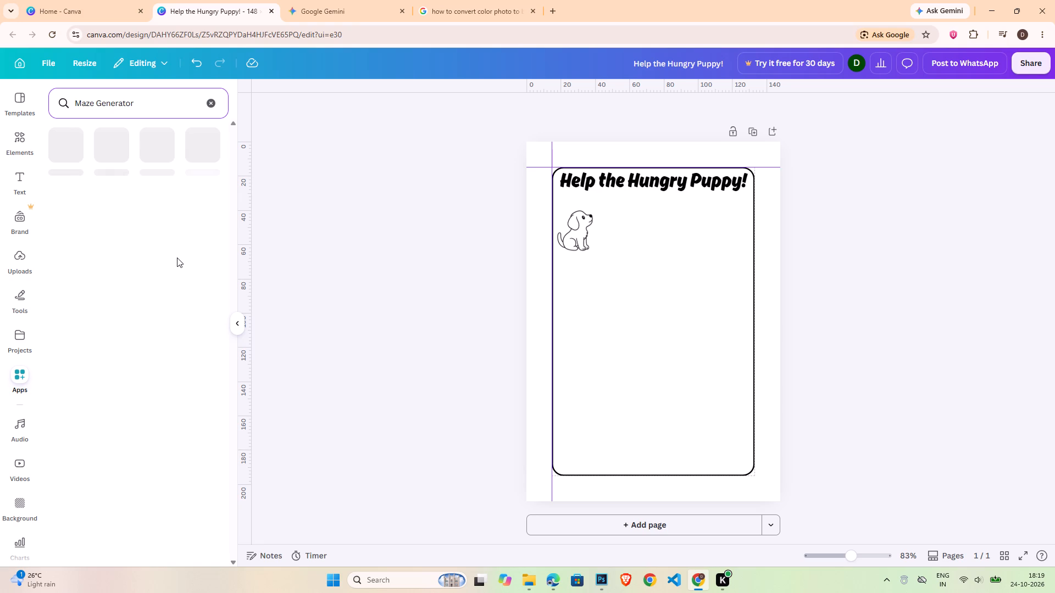
click(154, 137)
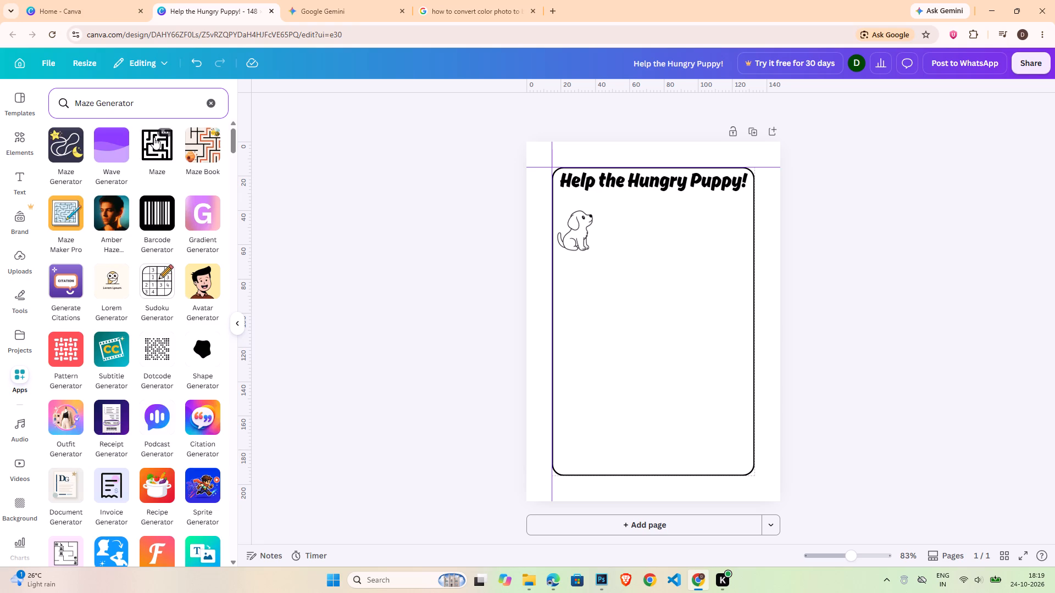
click(134, 518)
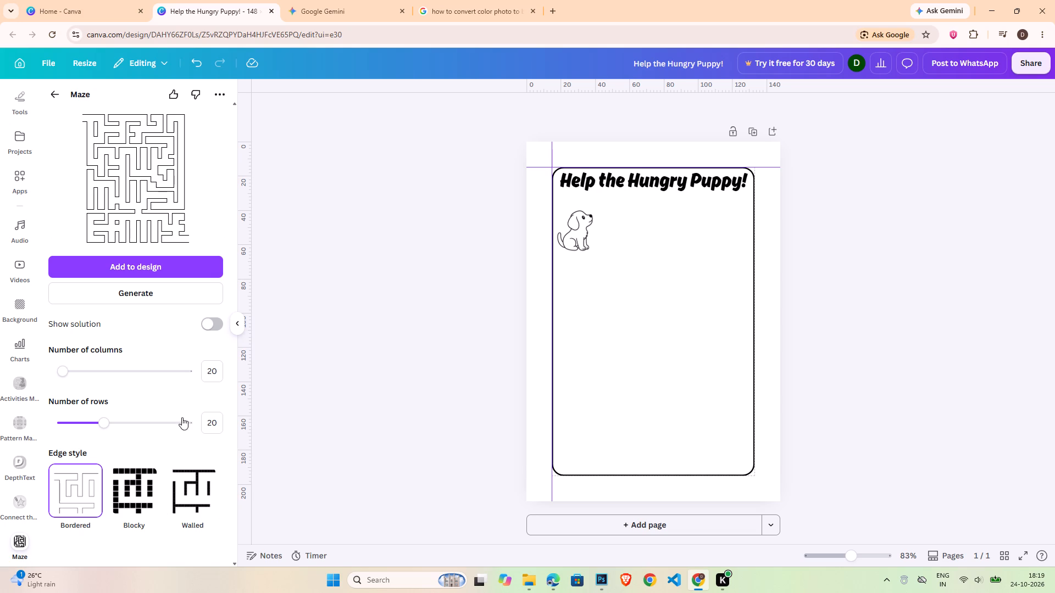
Configure the maze with 24 columns and the Walled edge style.
drag(65, 372, 73, 370)
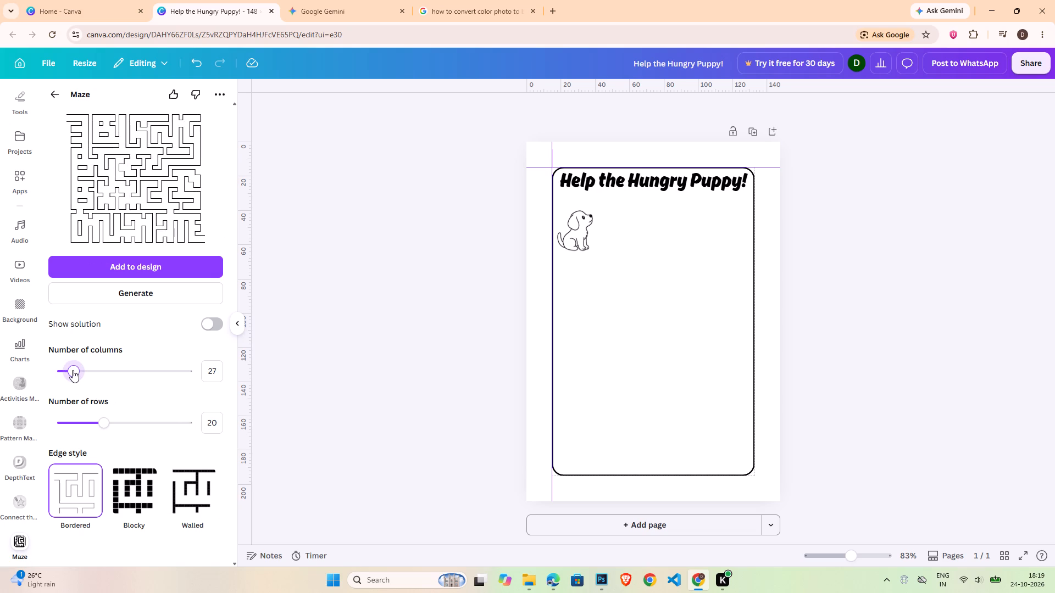
drag(73, 370, 79, 371)
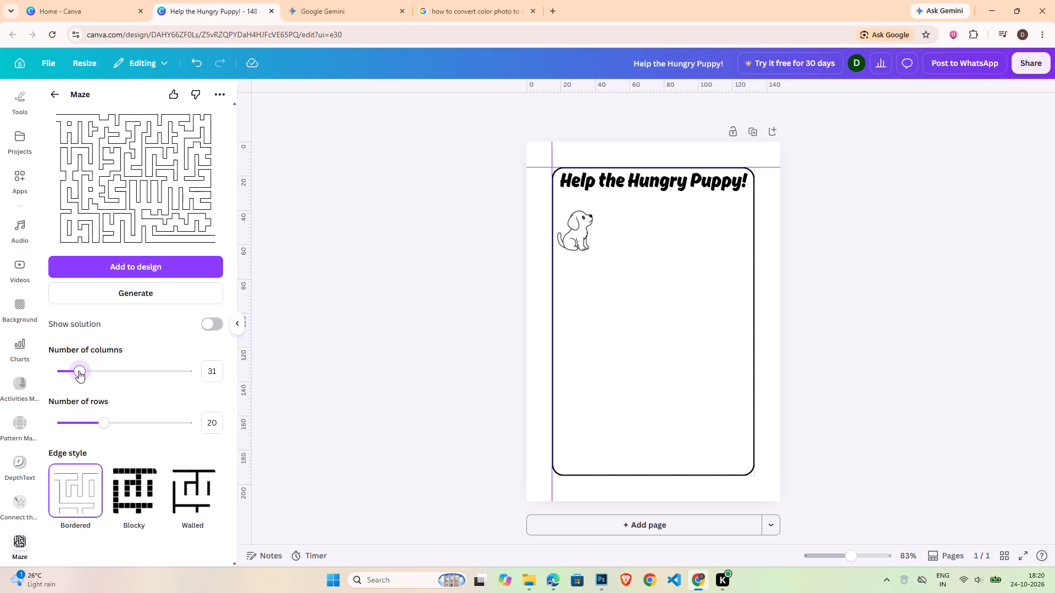
drag(79, 371, 80, 377)
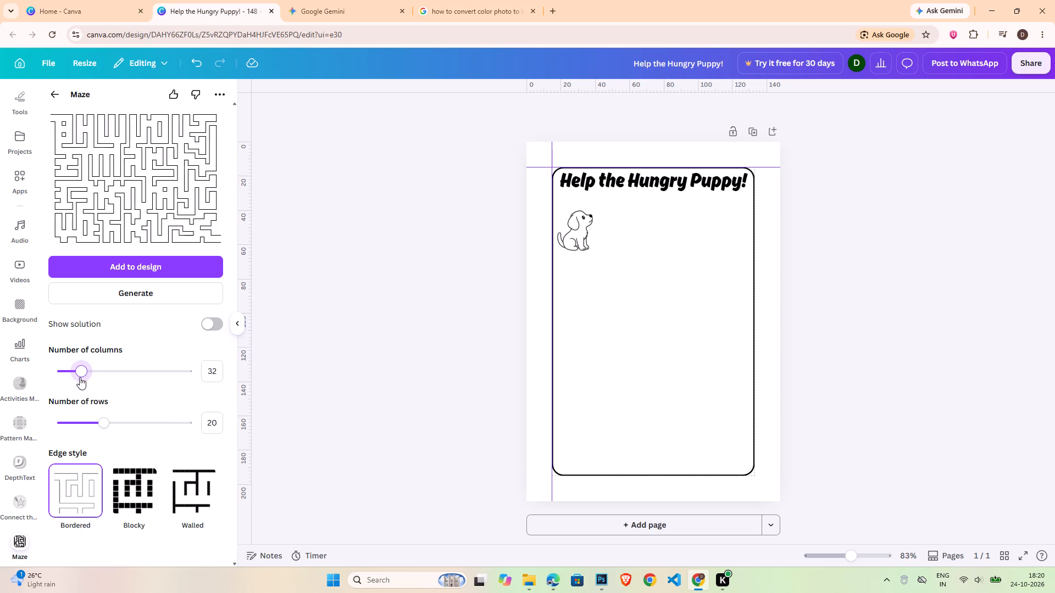
drag(80, 377, 68, 382)
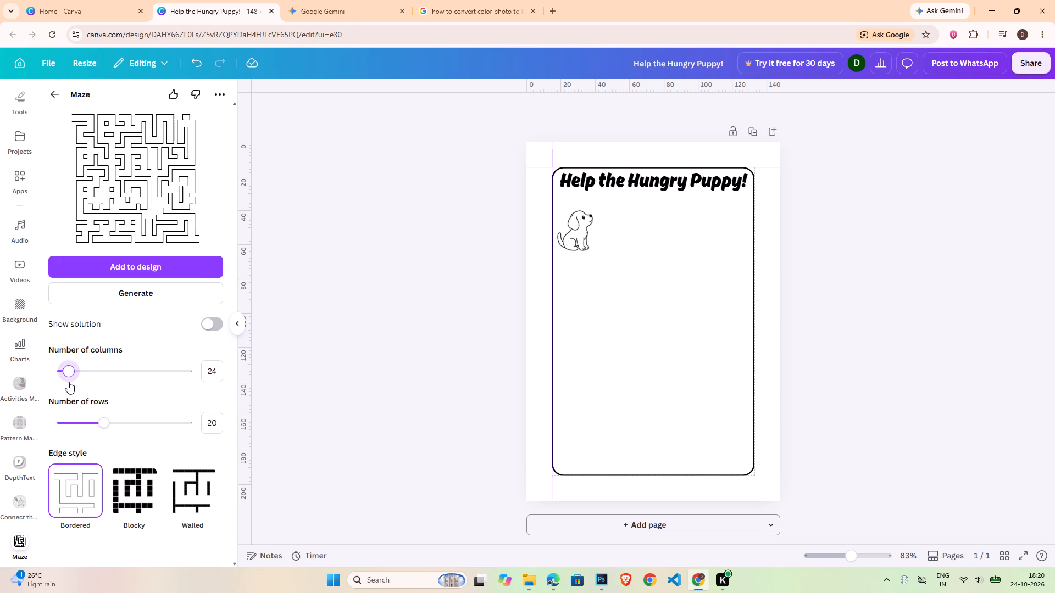
drag(68, 382, 68, 382)
scroll(135, 427, down, 2)
click(150, 500)
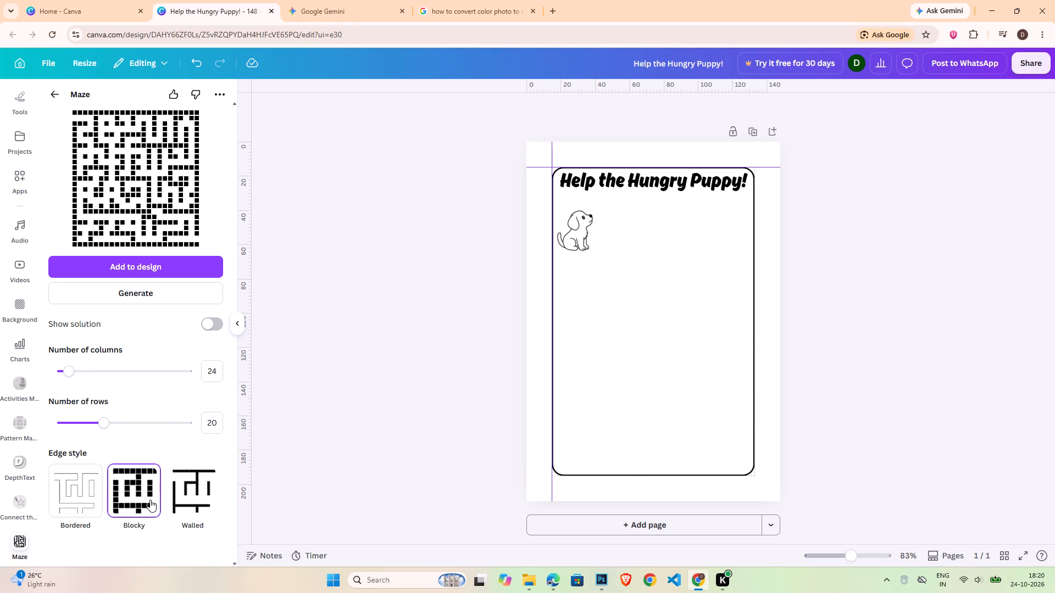
click(181, 497)
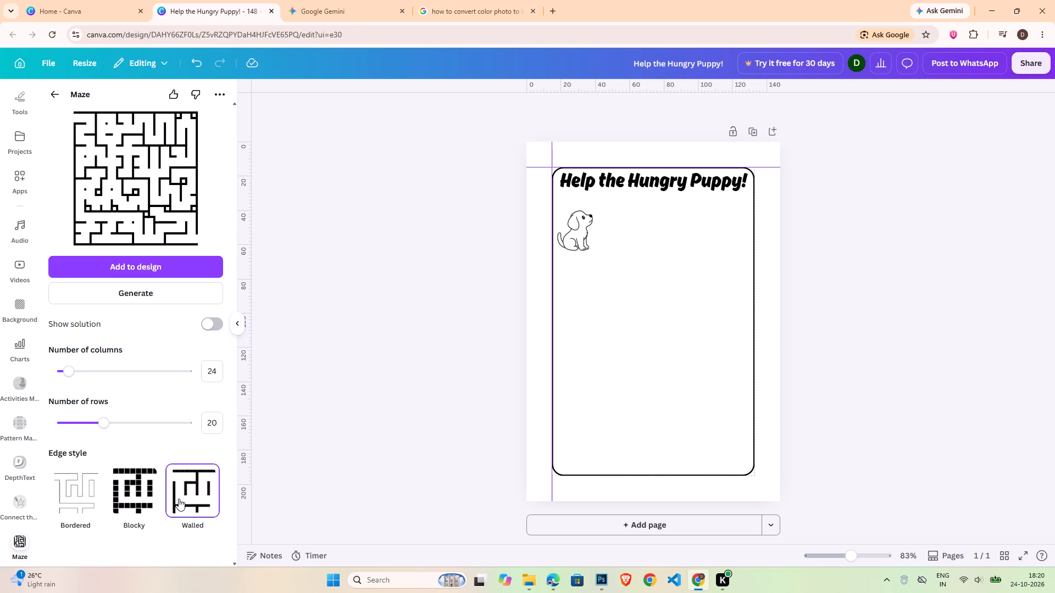
Generate a fresh maze, add it to the design and enlarge it inside the frame beside the puppy.
click(174, 296)
click(177, 267)
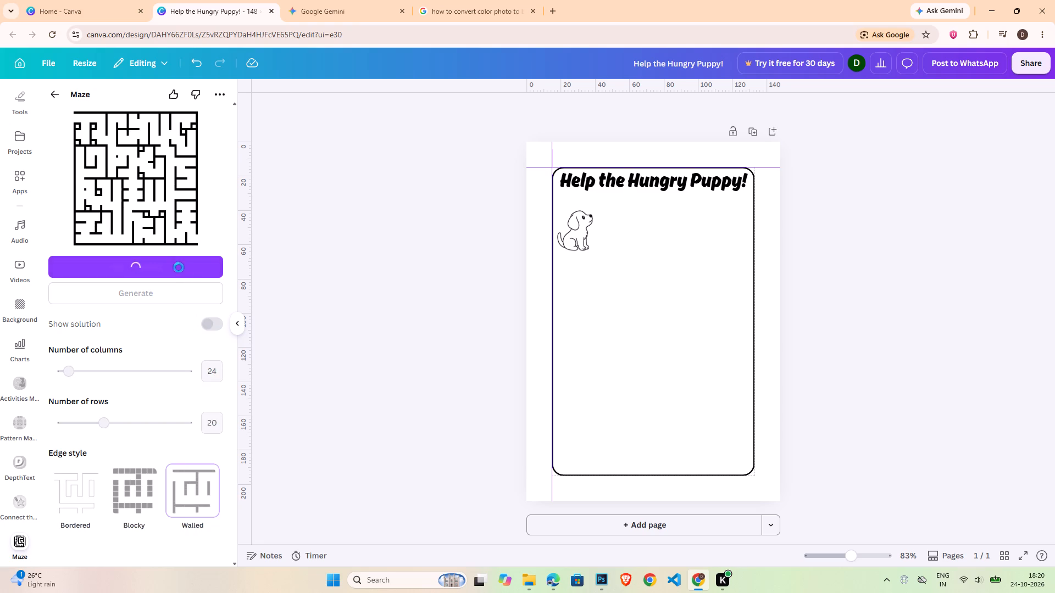
drag(662, 319, 660, 289)
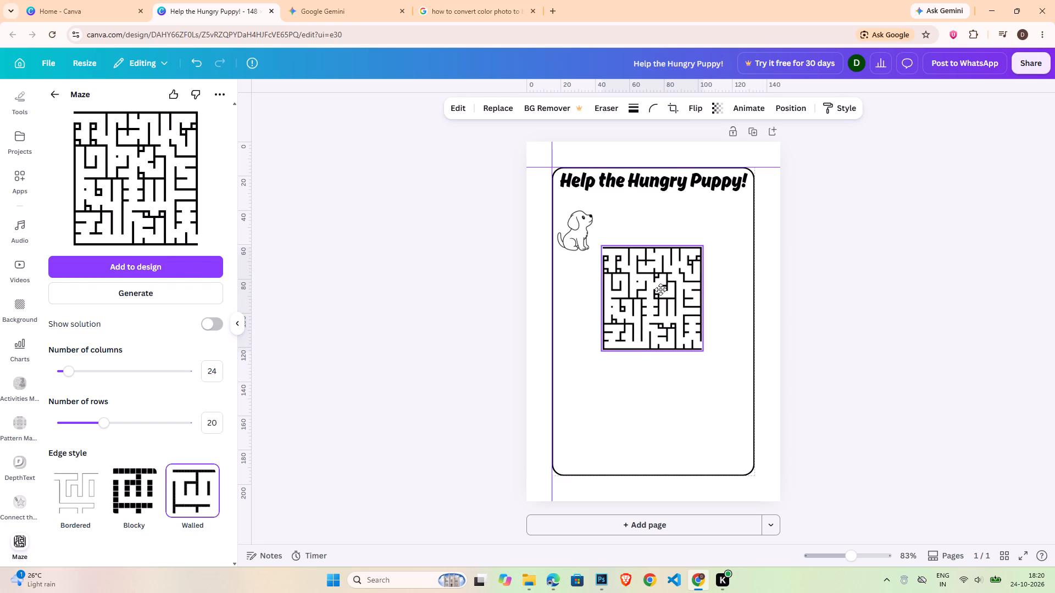
drag(660, 289, 669, 270)
drag(711, 325, 735, 371)
drag(708, 323, 705, 329)
click(807, 366)
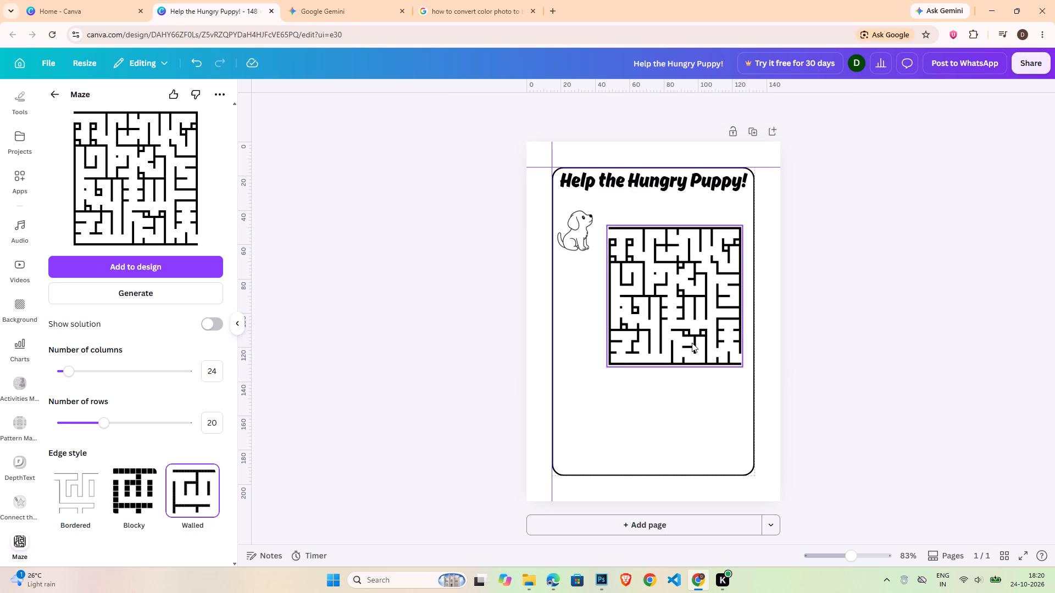
scroll(212, 476, down, 3)
Move the maze below the puppy and enlarge it to nearly fill the frame's width.
drag(664, 299, 648, 321)
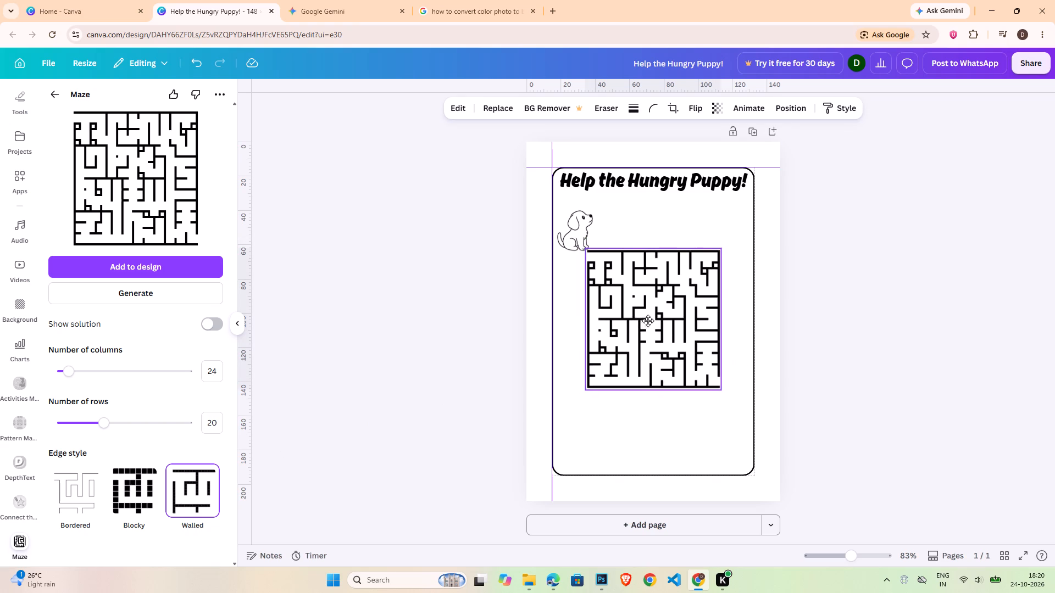
drag(648, 321, 623, 334)
drag(704, 403, 746, 445)
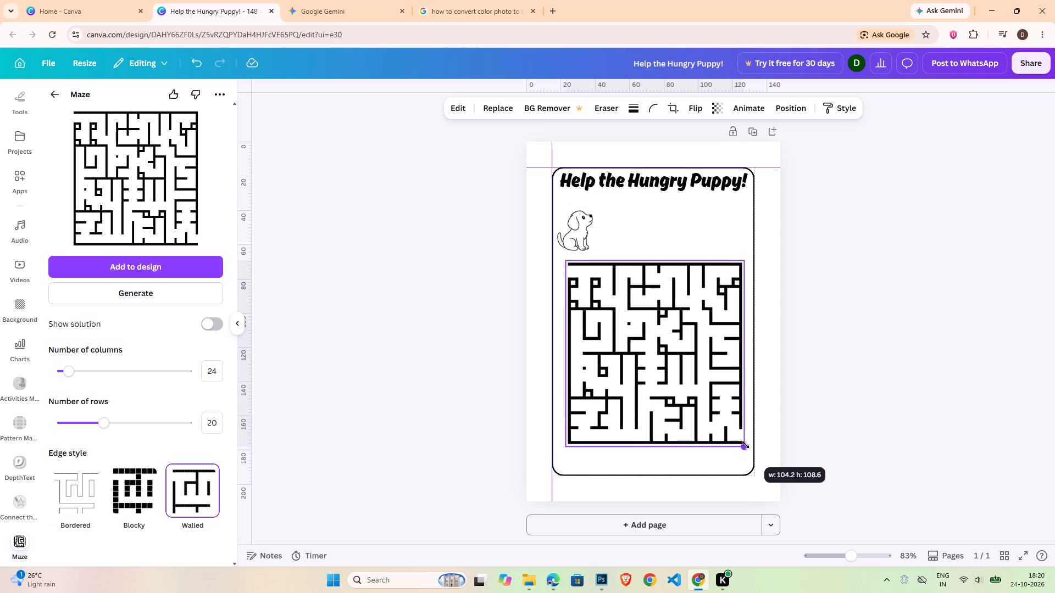
drag(746, 445, 744, 441)
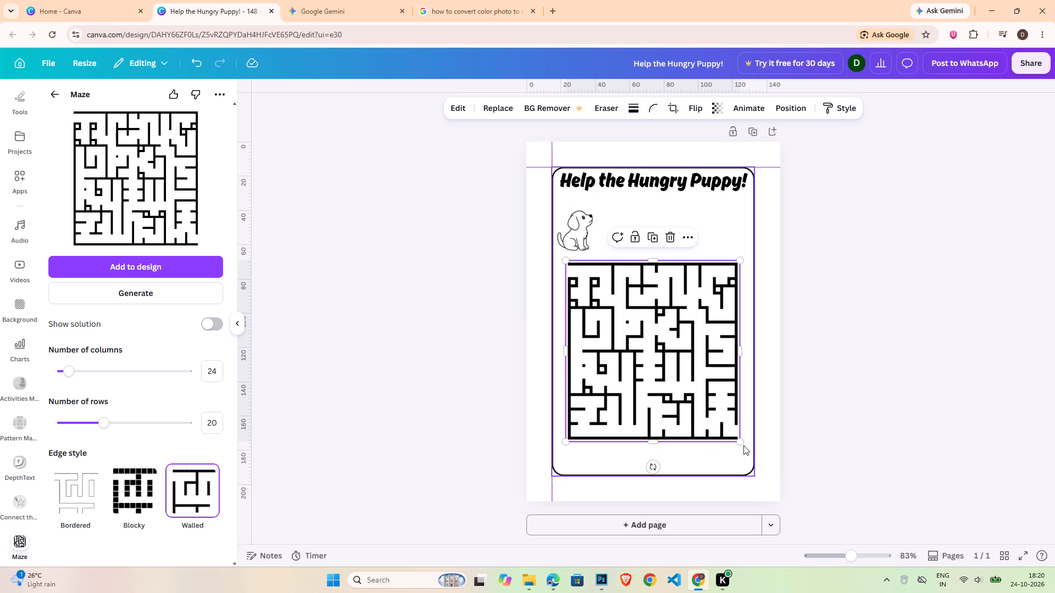
drag(742, 444, 735, 435)
drag(711, 399, 717, 396)
Position the puppy above the maze's upper-left corner and shift the maze slightly toward the frame's right edge.
drag(580, 220, 611, 219)
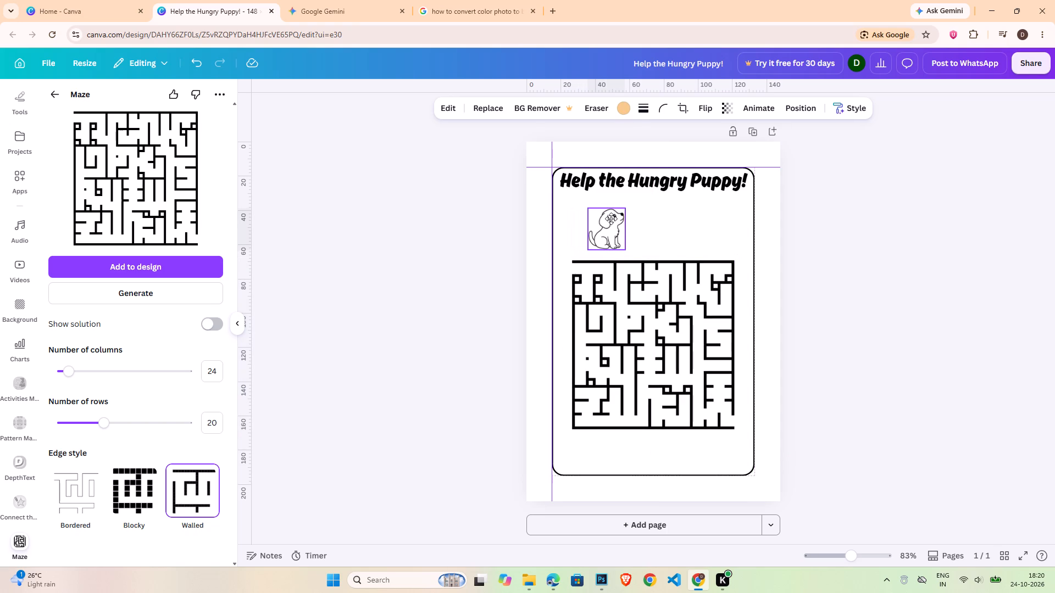
drag(611, 219, 592, 215)
drag(673, 328, 682, 329)
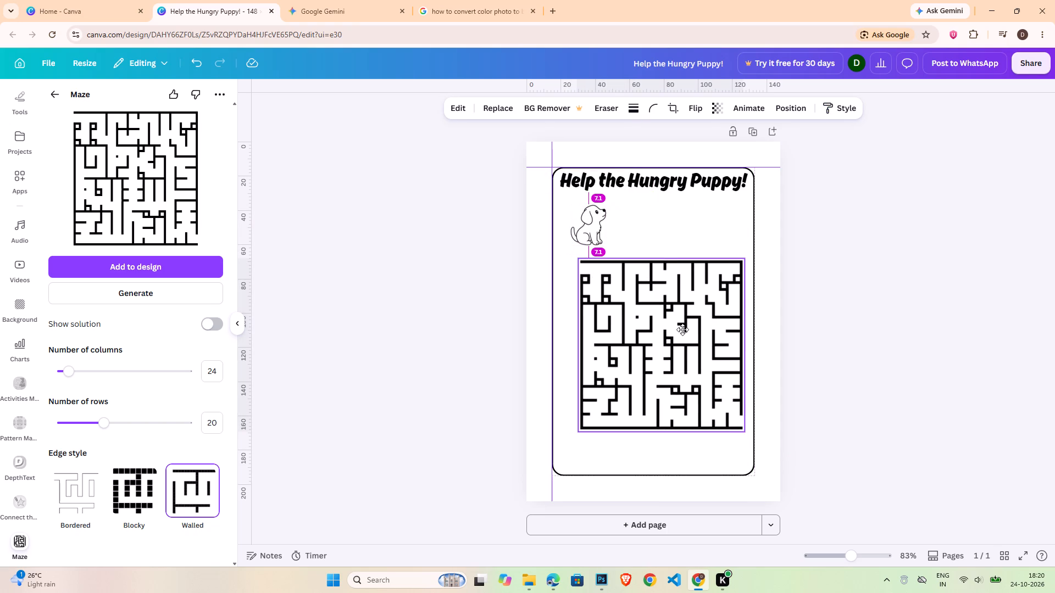
drag(682, 329, 680, 329)
click(813, 359)
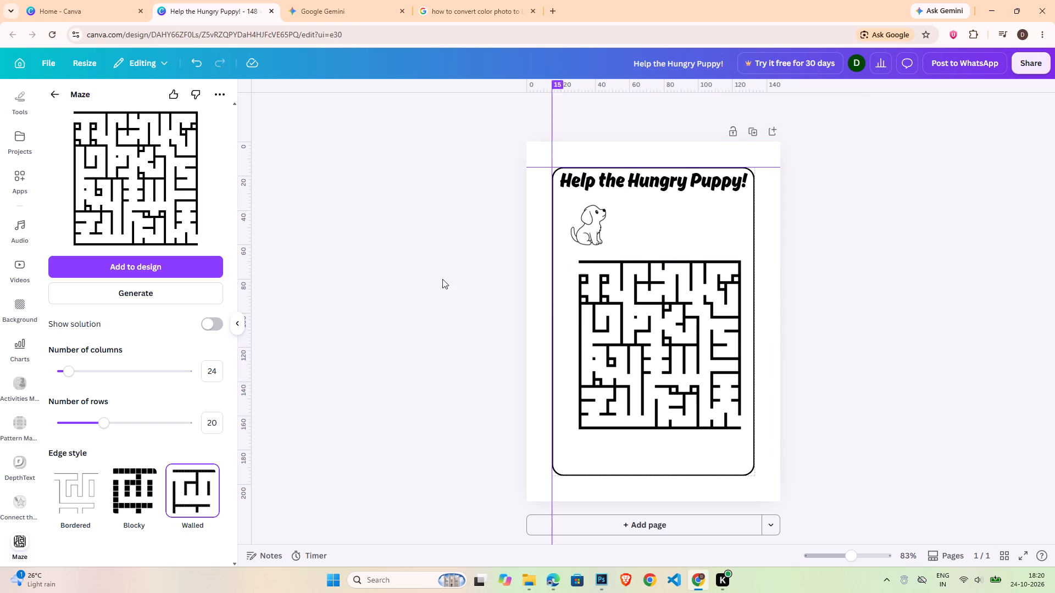
Search the elements for arrow and add the free curved arrow graphic that points downward.
click(59, 89)
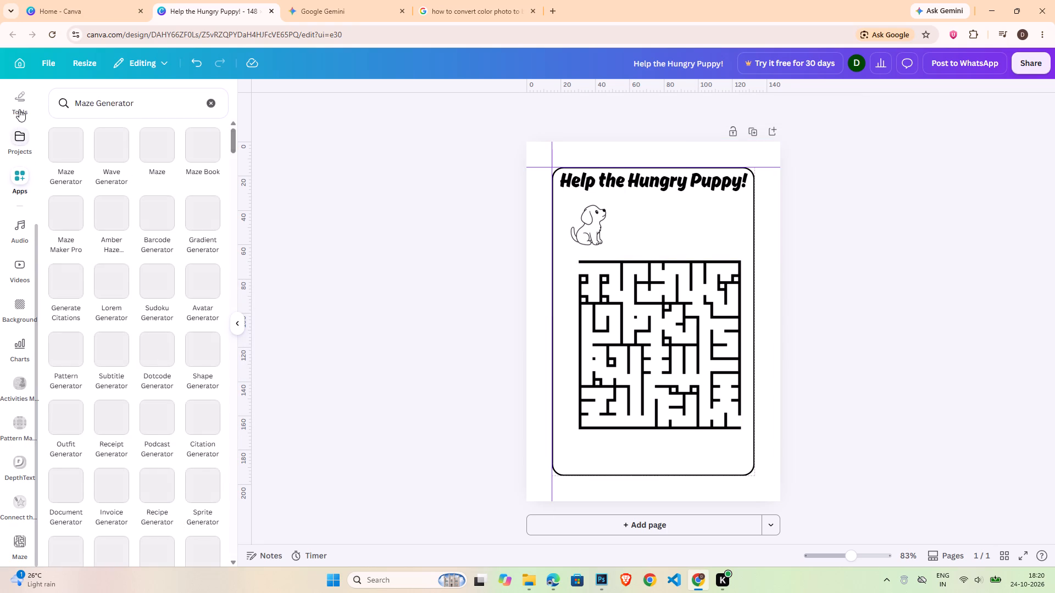
double_click(136, 103)
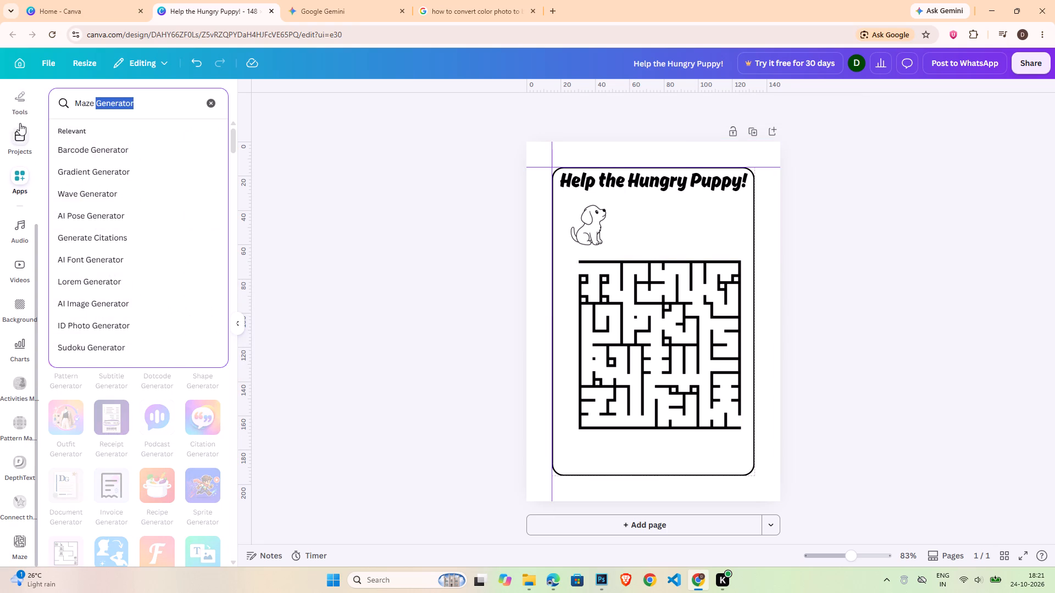
scroll(20, 123, up, 11)
click(23, 141)
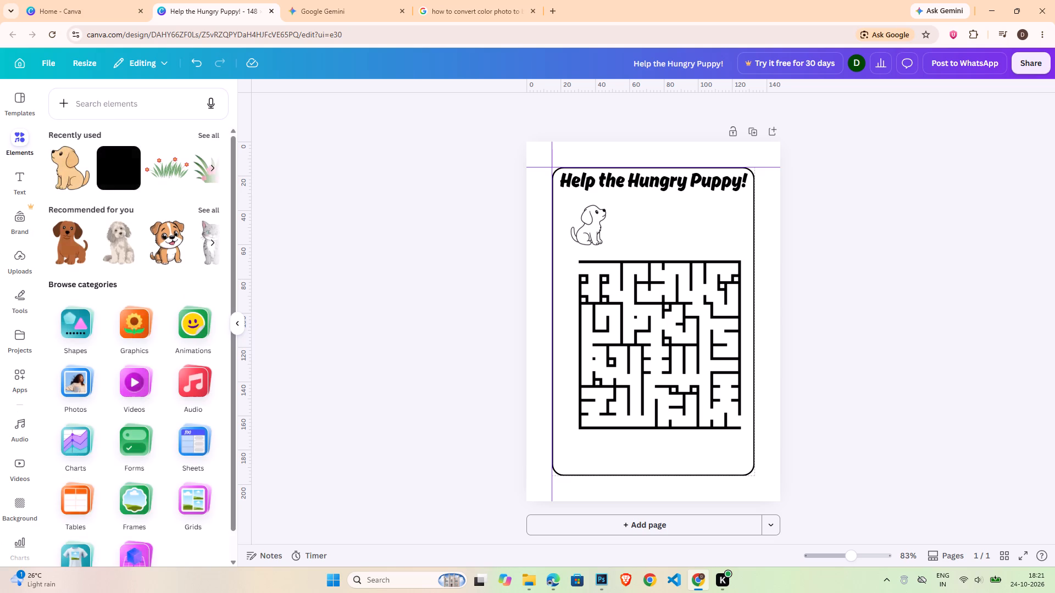
click(122, 99)
text(arrow)
key(Return)
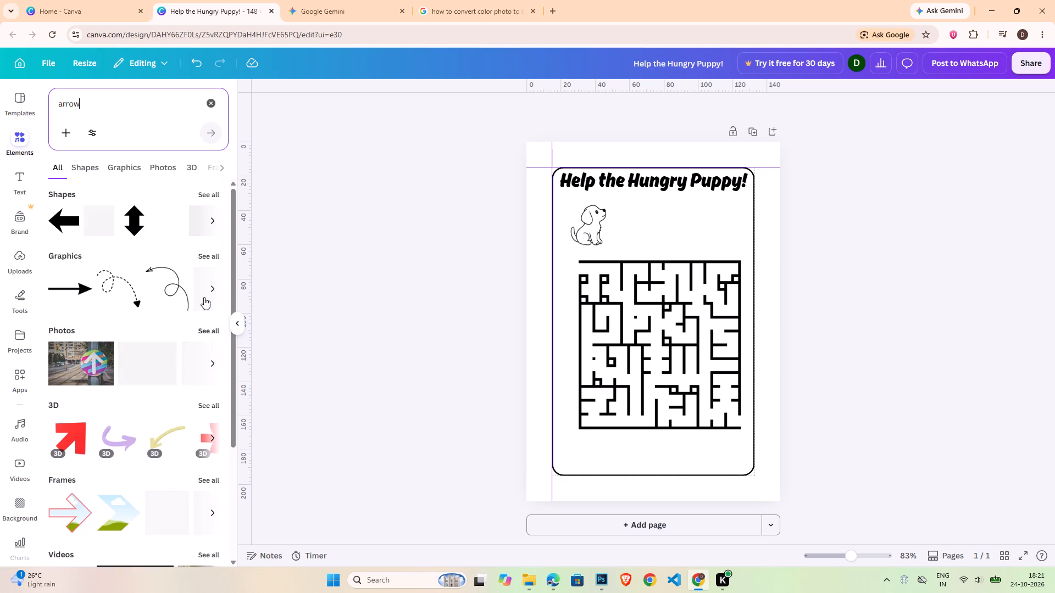
click(206, 189)
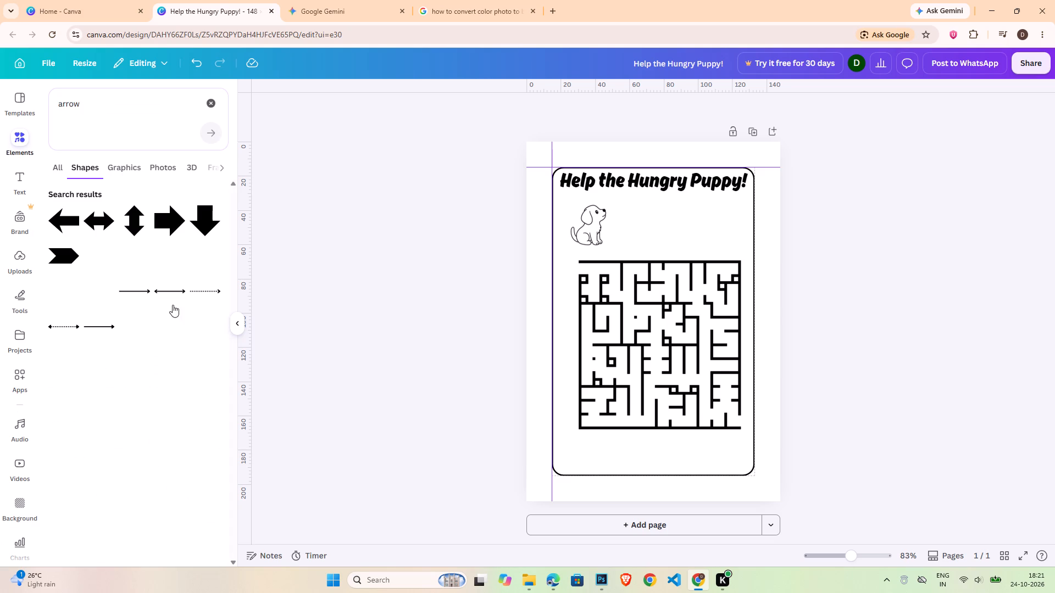
click(47, 165)
click(58, 163)
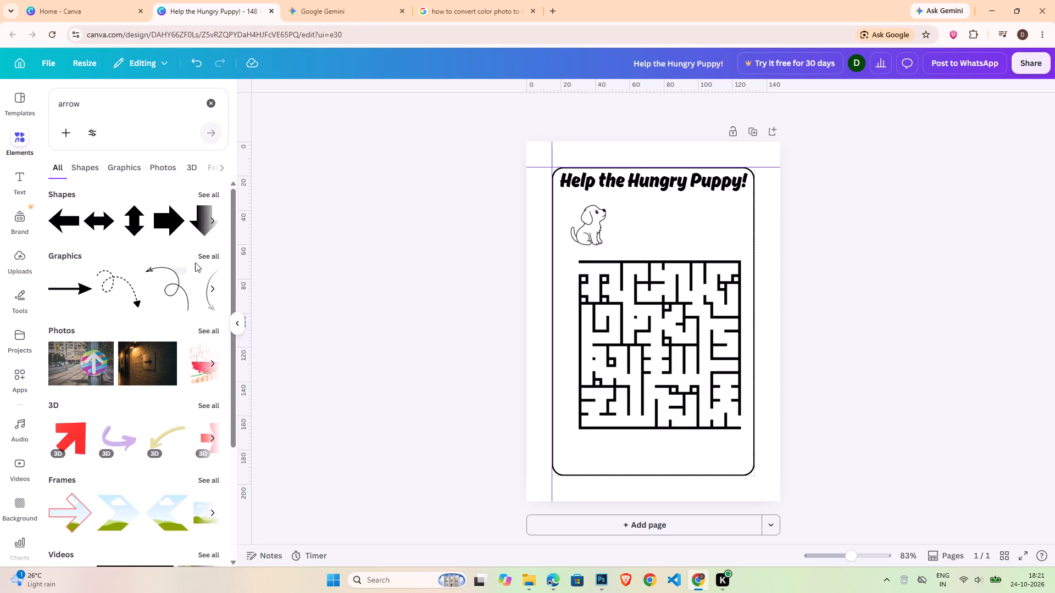
click(201, 259)
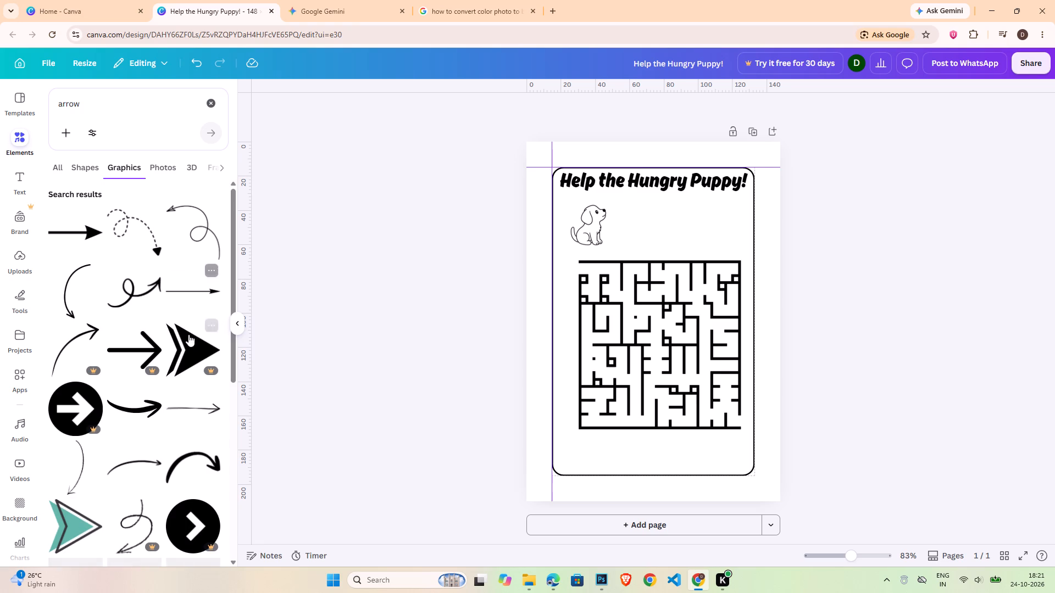
click(68, 302)
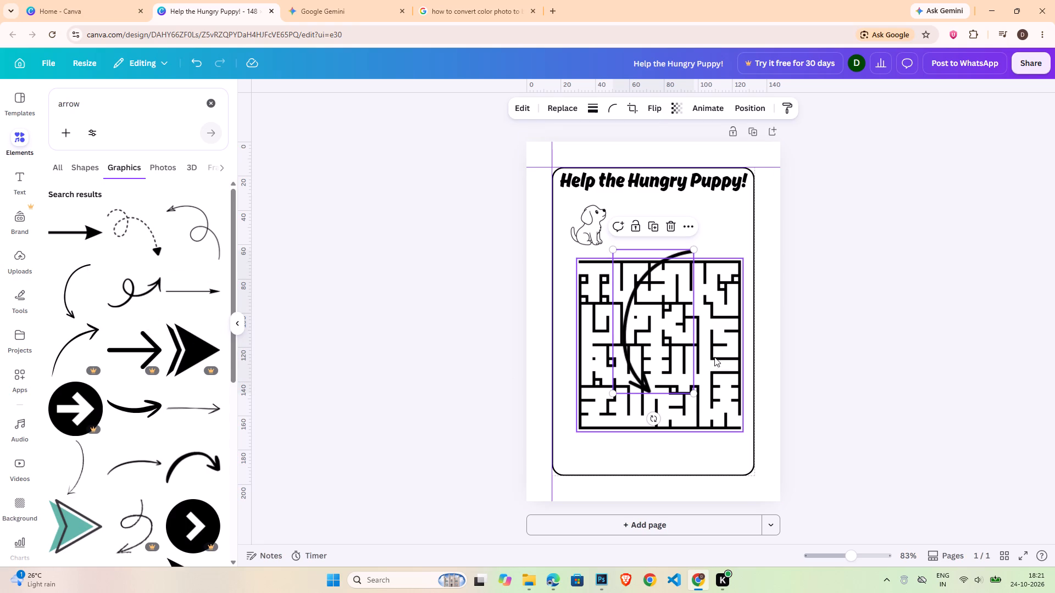
Shrink the curved arrow and place it so that it points at the opening in the maze's upper-left corner.
drag(693, 251, 625, 343)
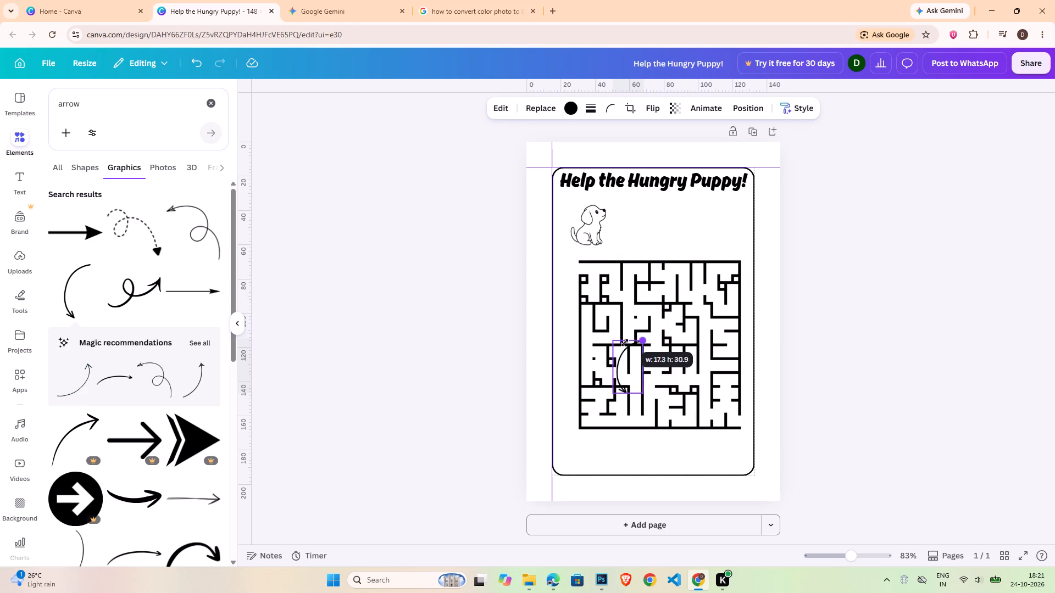
drag(625, 343, 625, 344)
drag(631, 378, 579, 257)
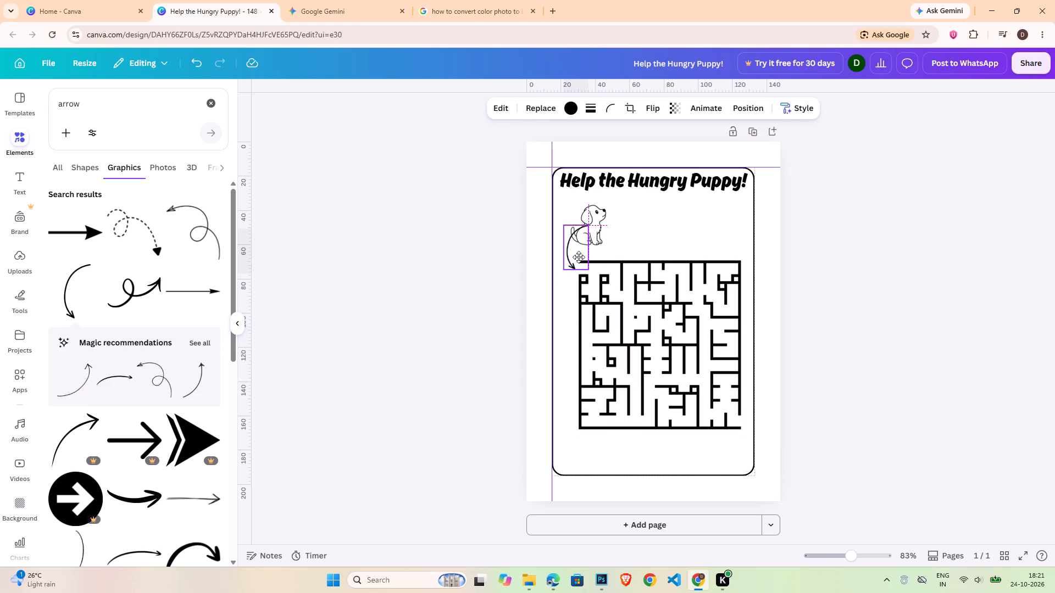
drag(579, 257, 576, 258)
Move the puppy to the right of the arrow and flip it horizontally to face the arrow.
drag(597, 225, 640, 227)
click(713, 109)
click(727, 133)
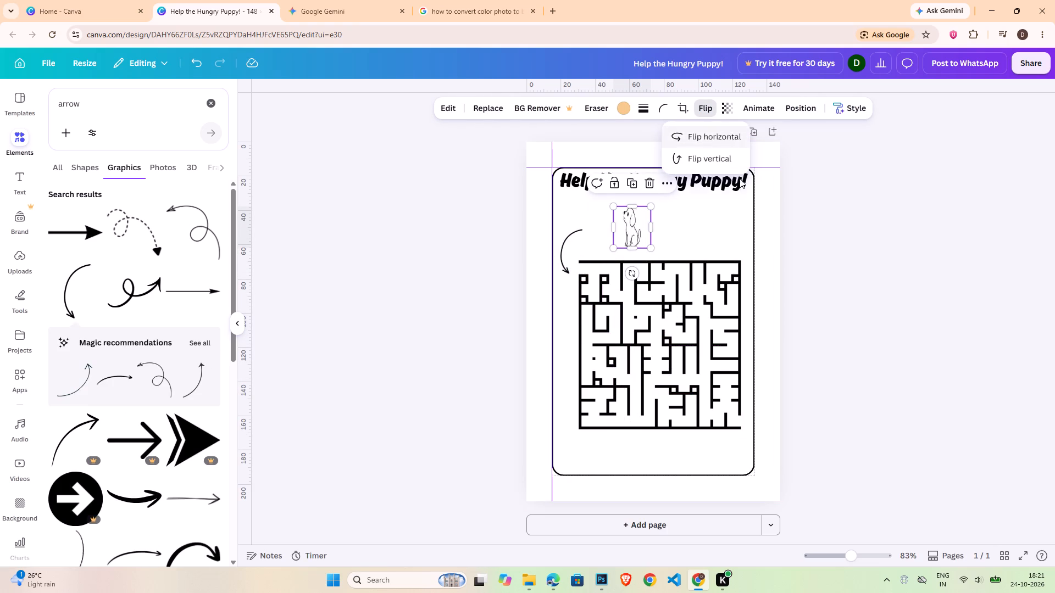
Move the puppy further from the curved arrow, just above the maze and slightly right of the page's centre line.
drag(633, 236, 654, 242)
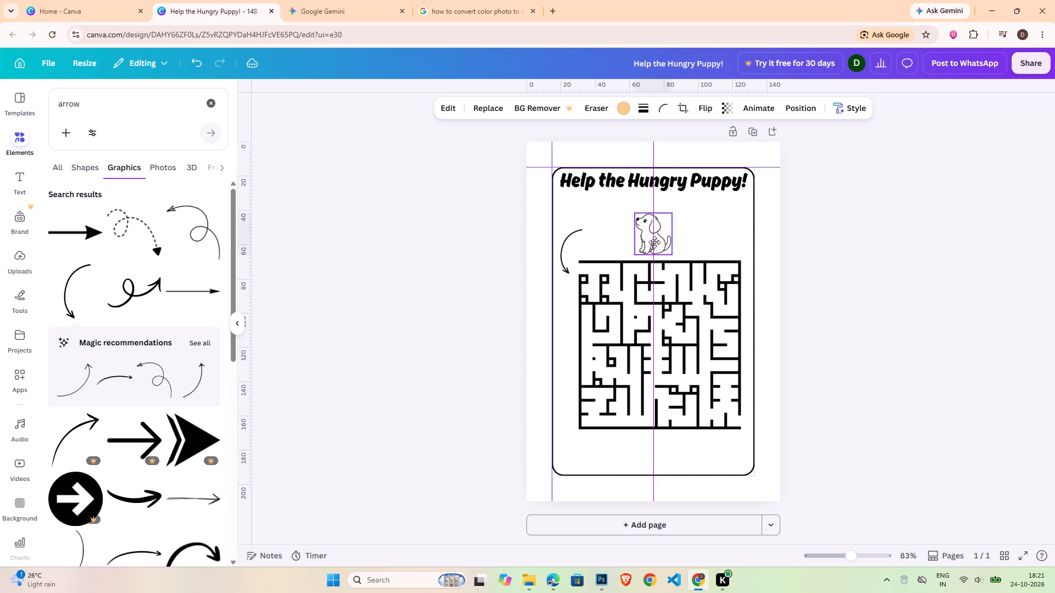
drag(654, 242, 669, 242)
Rotate the curved arrow about -14° and nudge it so its tip meets the maze's upper-left opening.
click(574, 257)
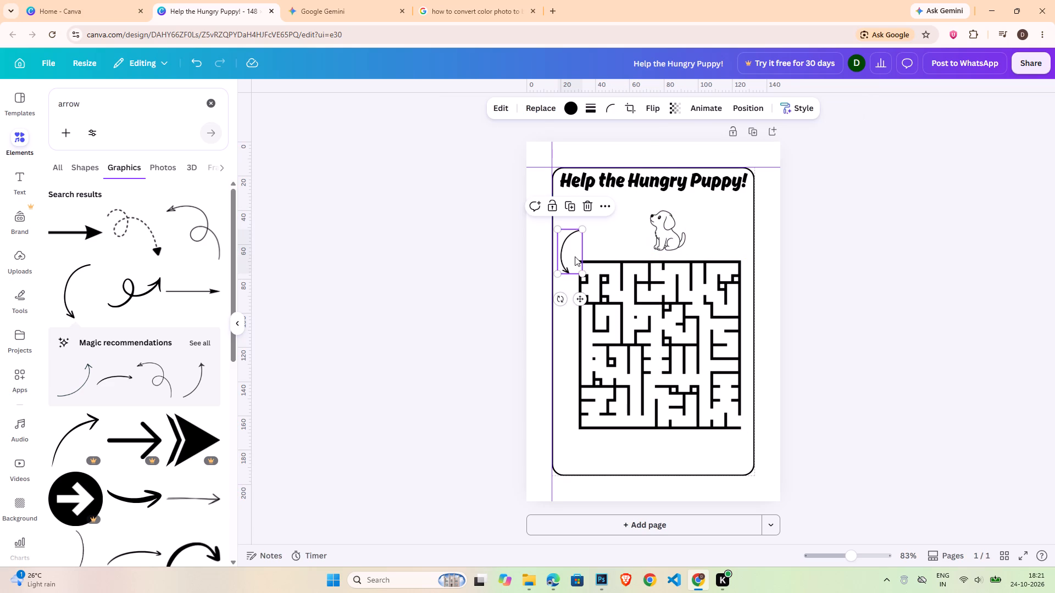
drag(562, 304, 575, 304)
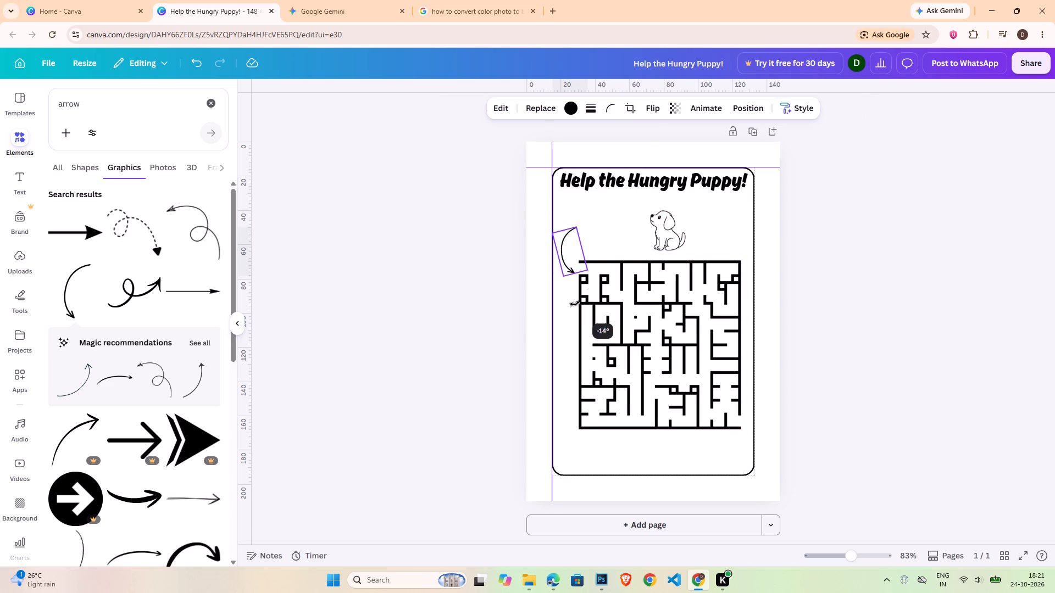
click(587, 294)
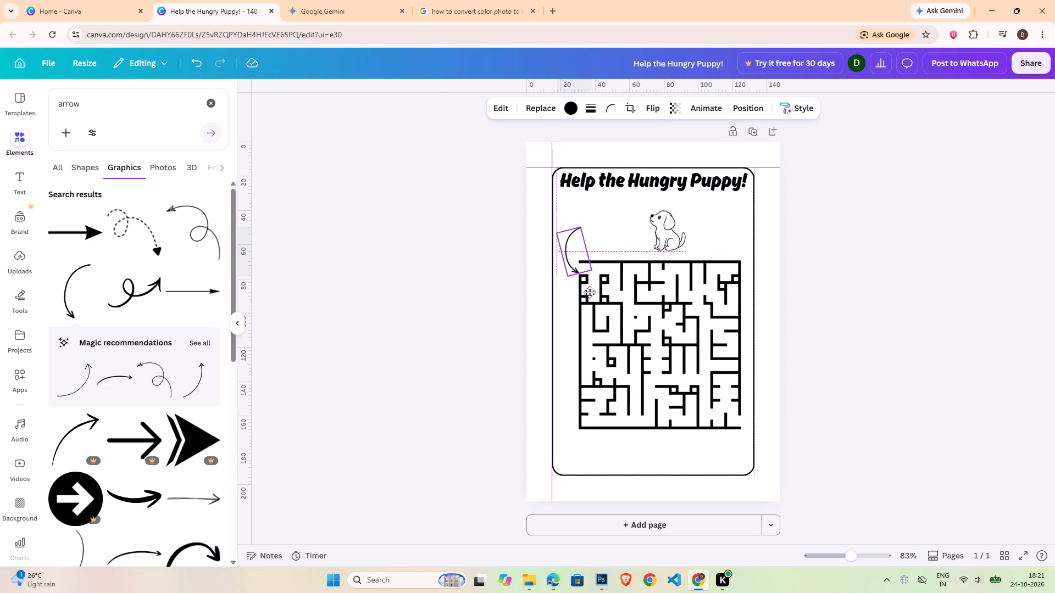
key(Up)
key(Up)
key(Up)
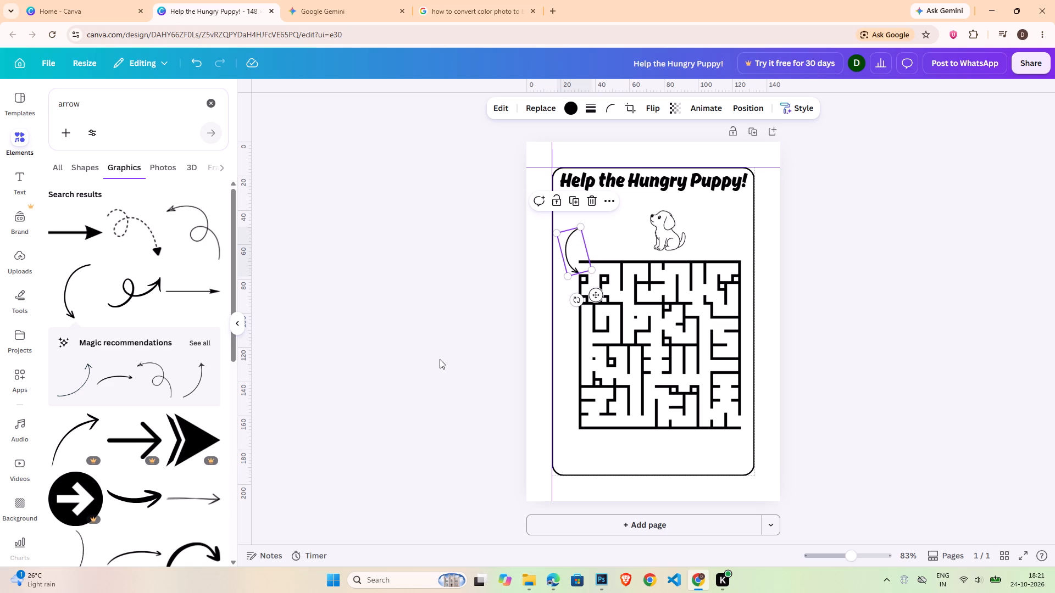
click(895, 240)
click(575, 257)
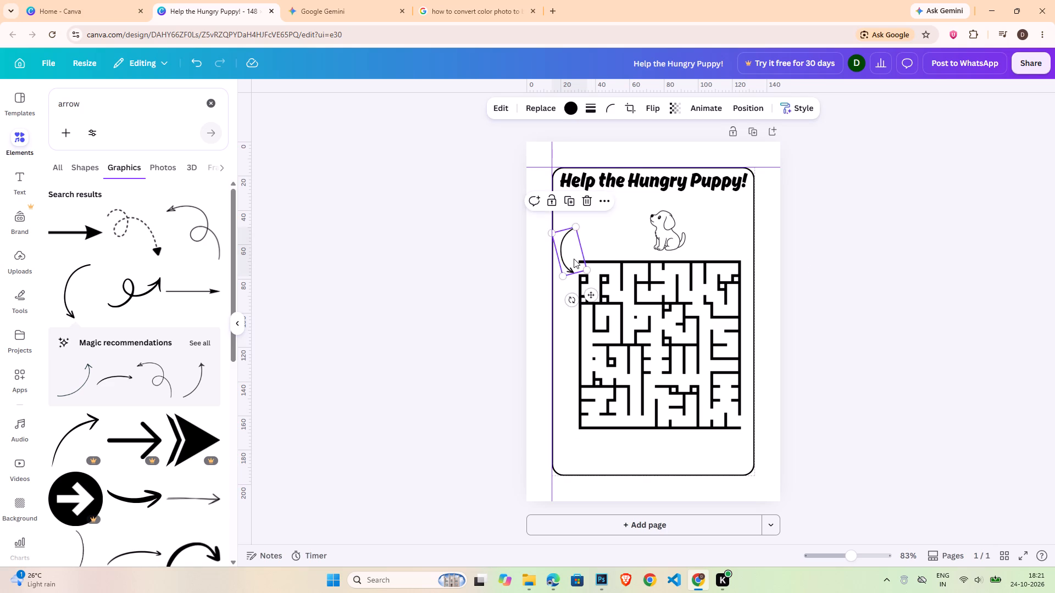
key(Up)
key(Up)
key(Right)
click(817, 278)
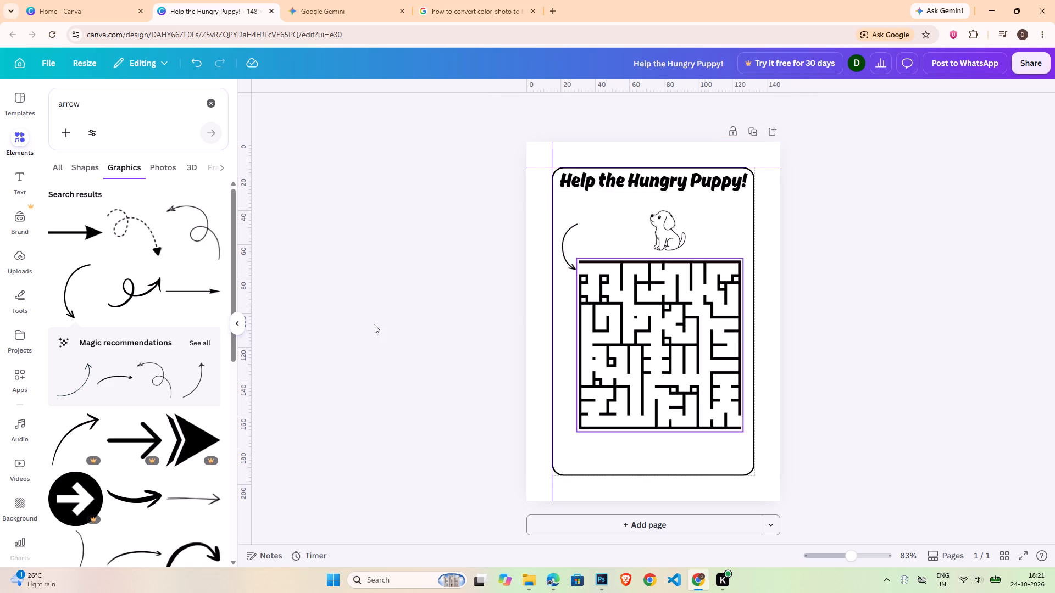
Add a subheading above the maze with the text "Start Here!!".
click(21, 180)
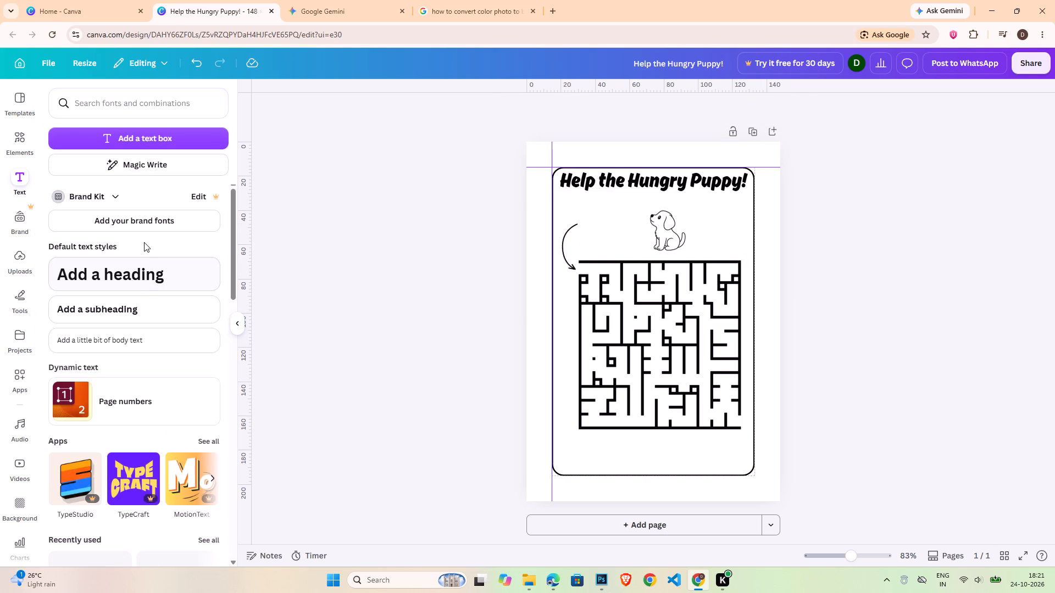
click(135, 305)
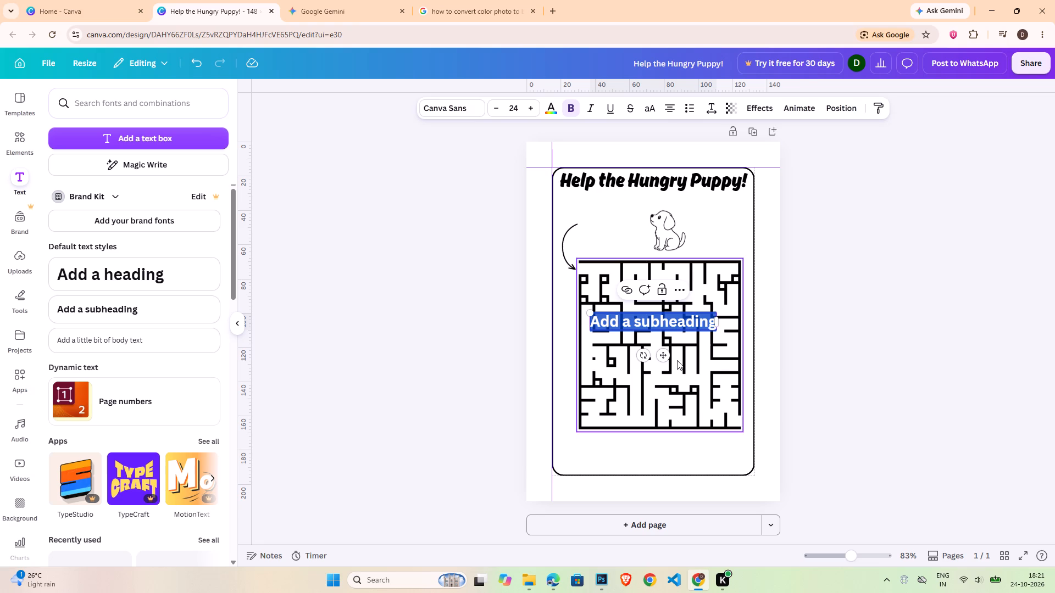
drag(663, 354, 659, 260)
double_click(642, 228)
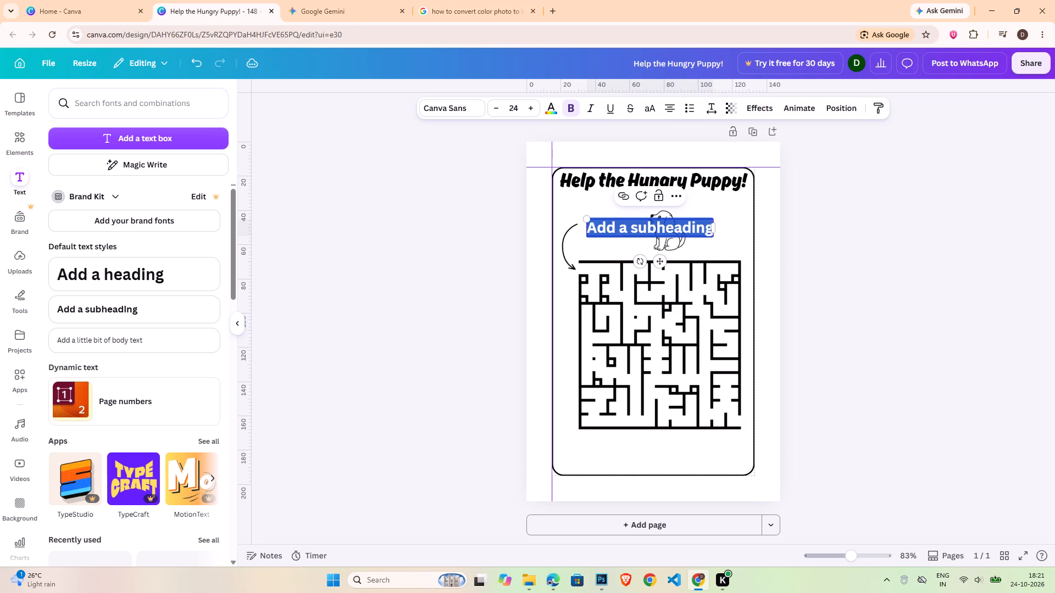
text(Start JH)
key(BackSpace)
key(BackSpace)
text(Her)
key(e)
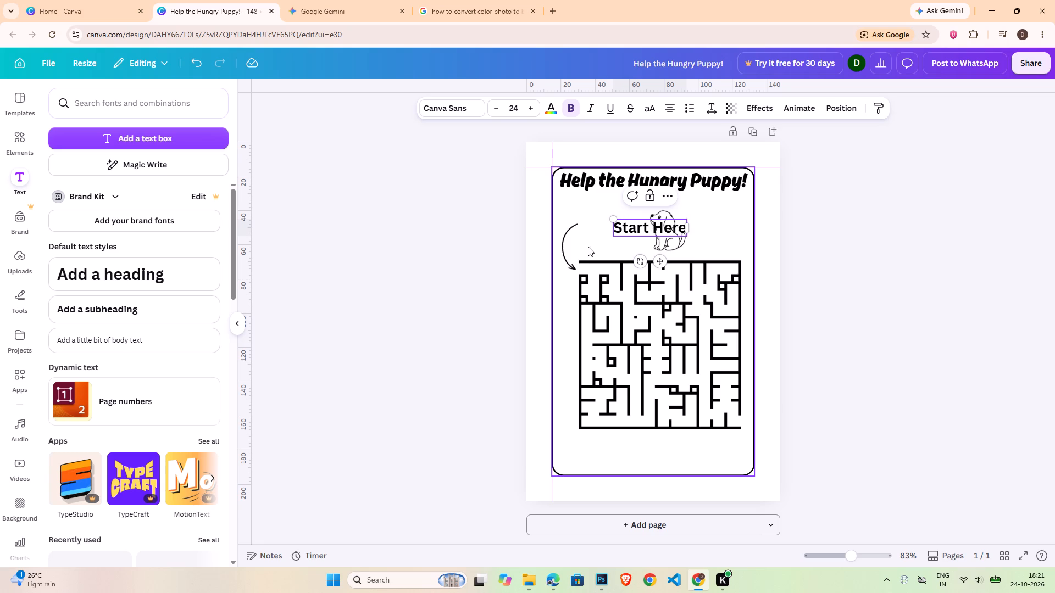
text(!!)
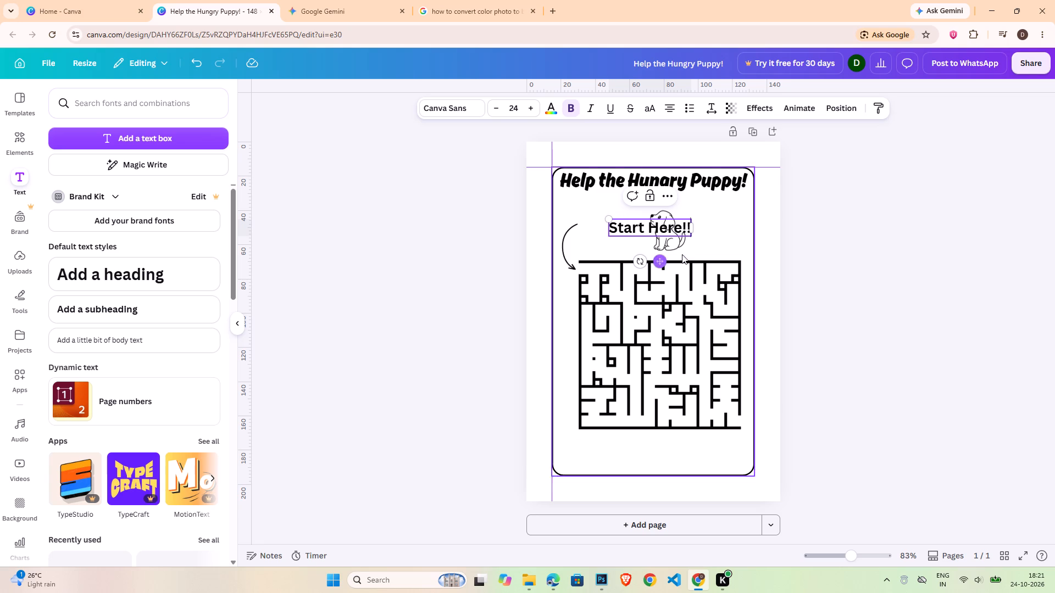
Shrink the "Start Here!!" text to size 17.2, tilt it upward and place it between the arrow and the puppy.
drag(695, 237, 671, 231)
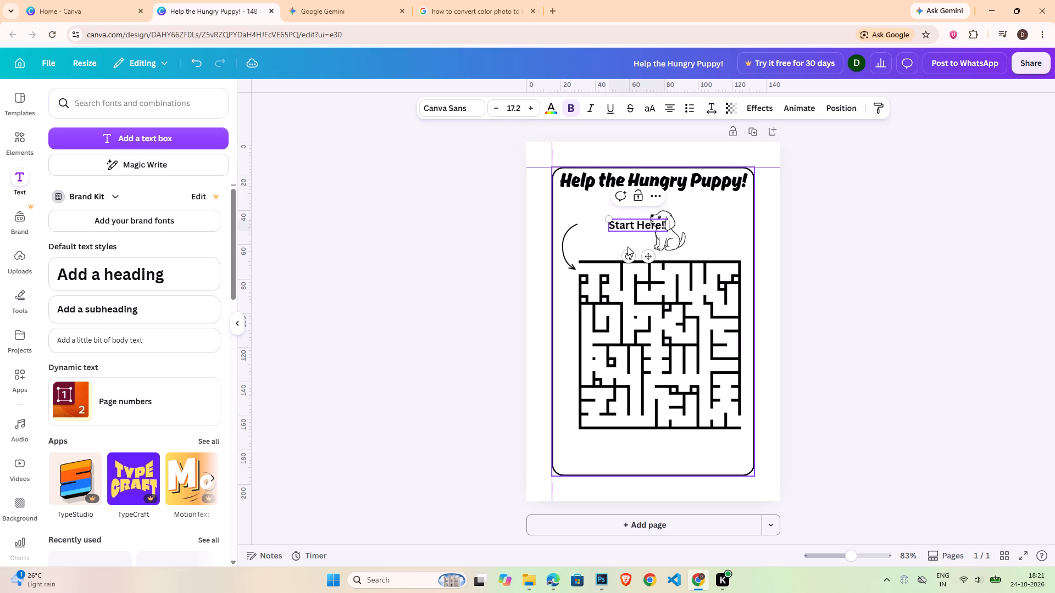
drag(626, 255, 634, 257)
drag(656, 252, 649, 253)
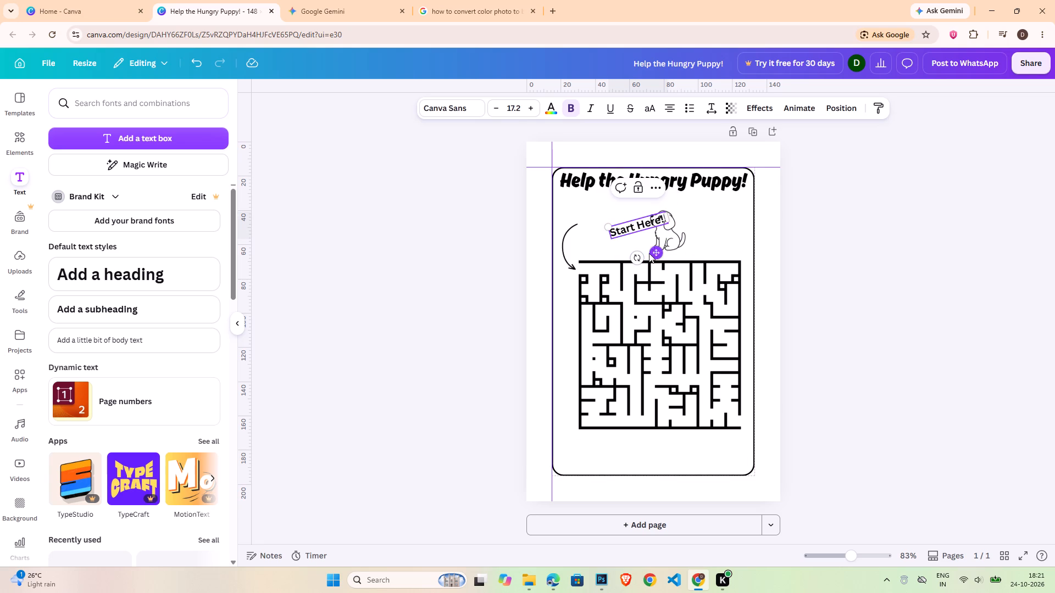
drag(649, 253, 630, 248)
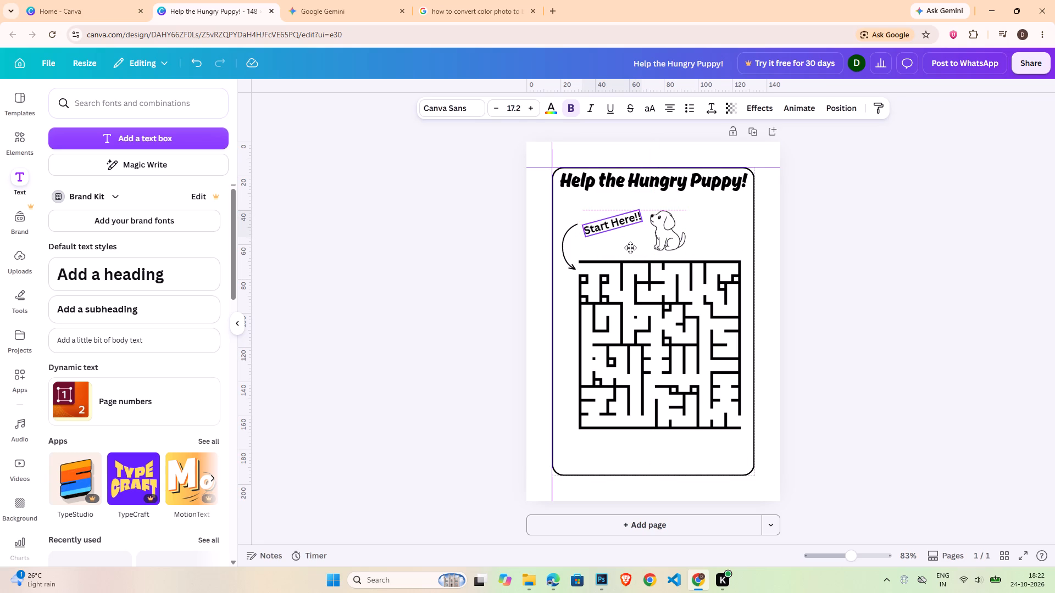
drag(630, 248, 630, 253)
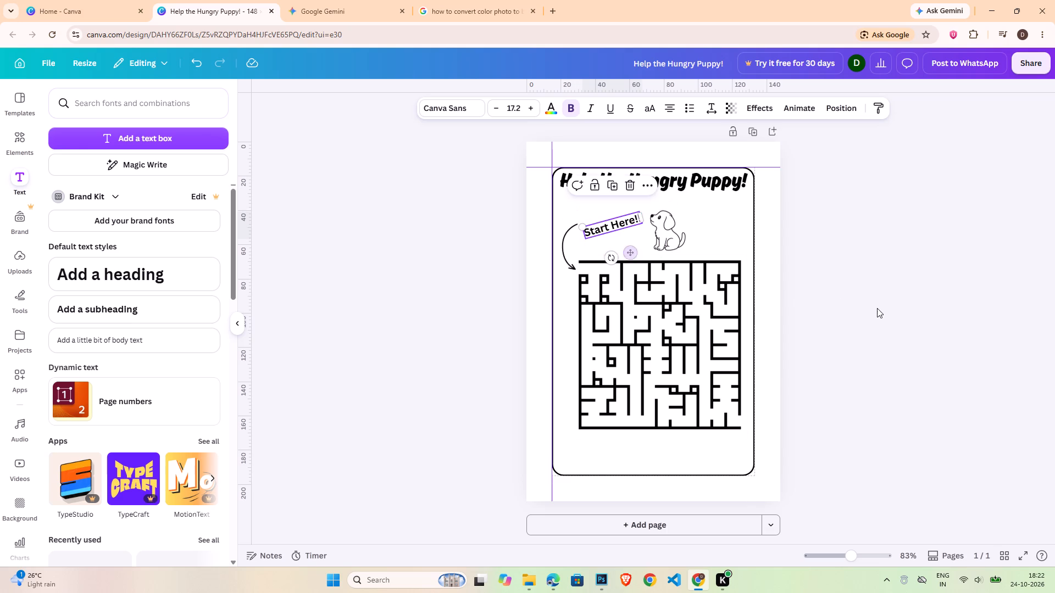
click(877, 308)
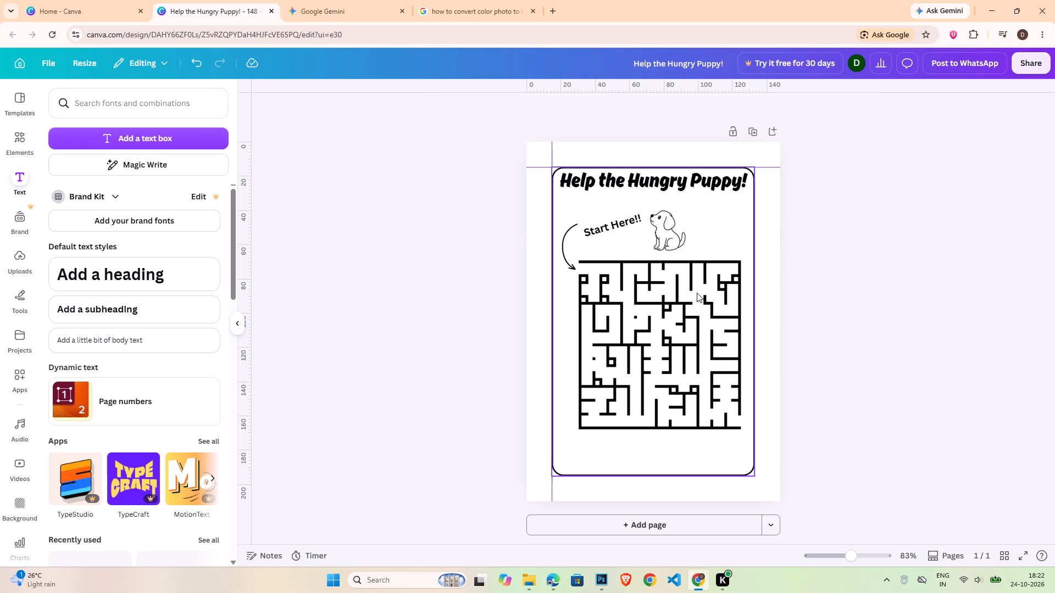
Duplicate the curved arrow, place the copy below the maze's lower-right corner and flip it horizontally.
click(563, 249)
key(ctrl+c)
key(ctrl+v)
drag(567, 250, 588, 264)
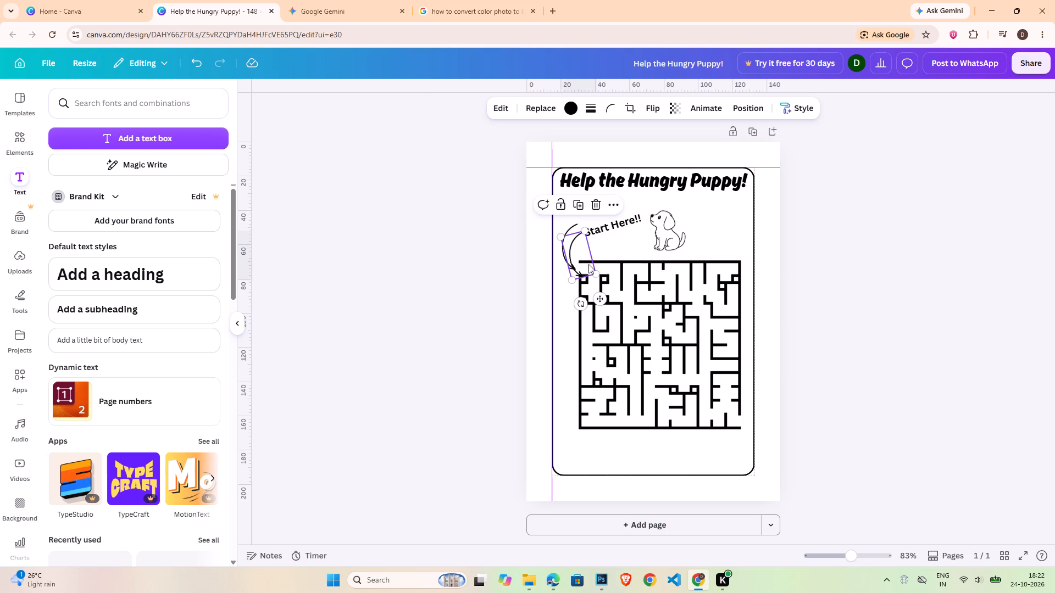
drag(588, 264, 720, 440)
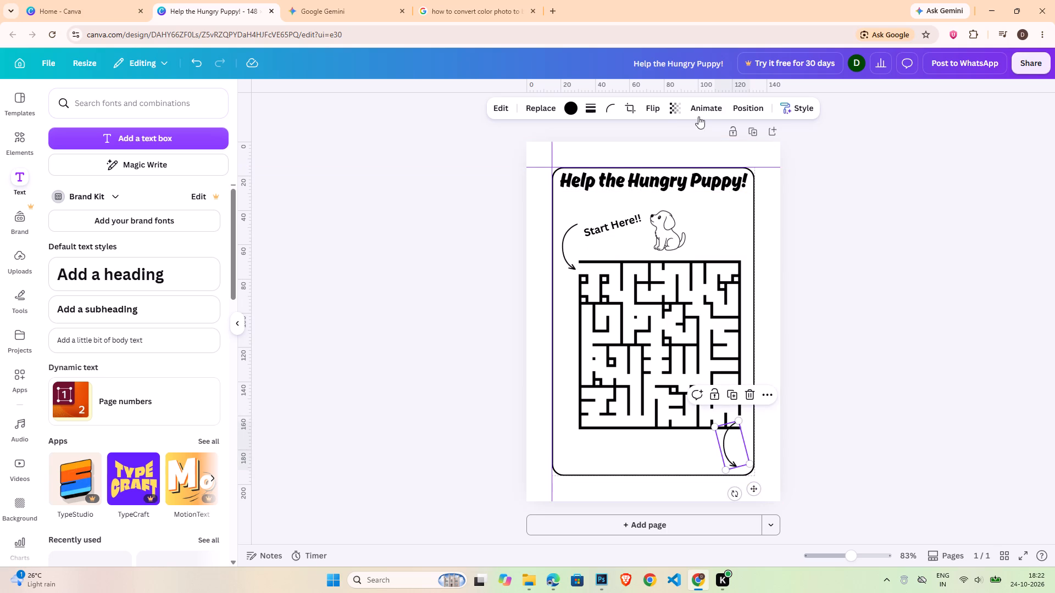
click(661, 108)
click(664, 130)
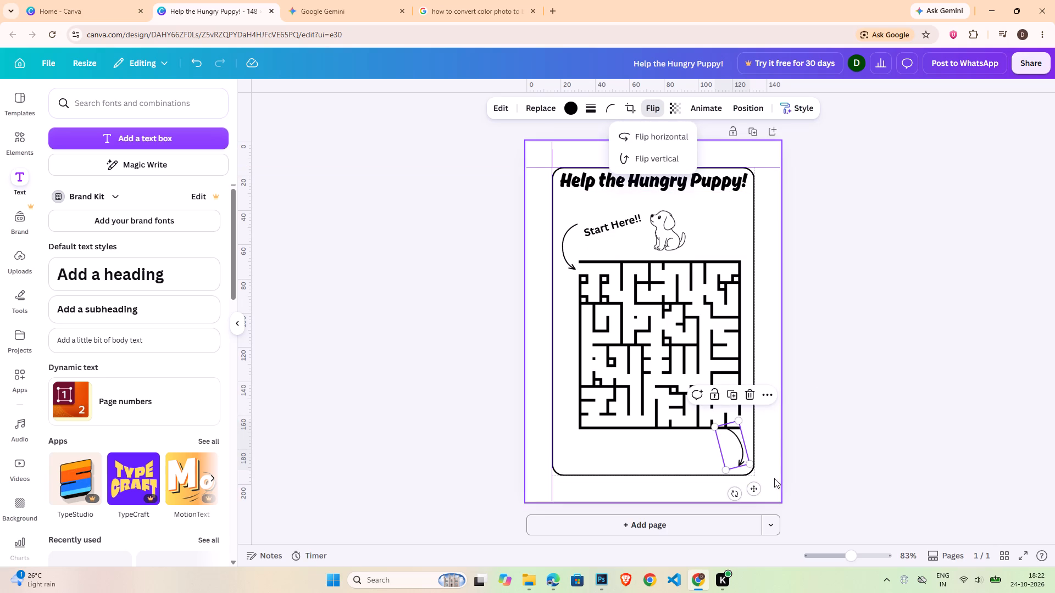
Rotate the copied arrow clockwise so it curves from the maze's lower-right opening toward the left, and nudge it slightly upward.
drag(736, 495, 669, 482)
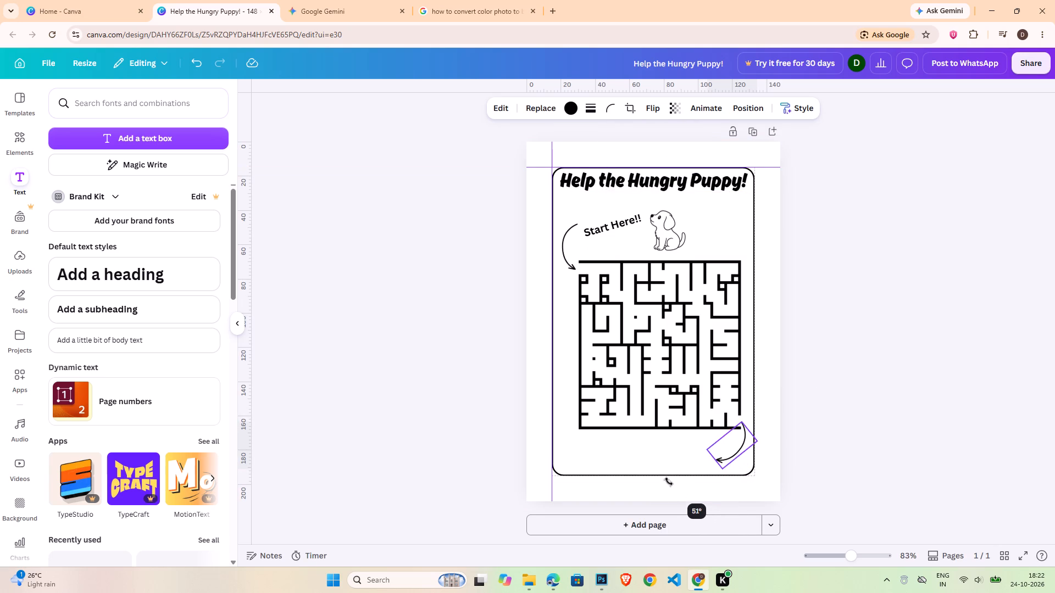
drag(669, 482, 663, 478)
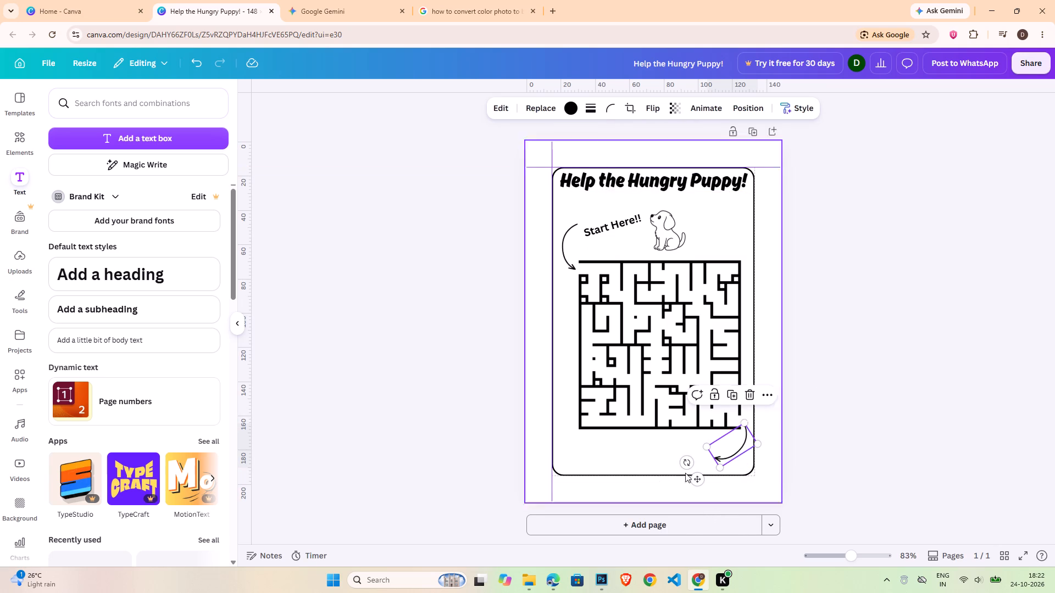
key(Up)
key(Up)
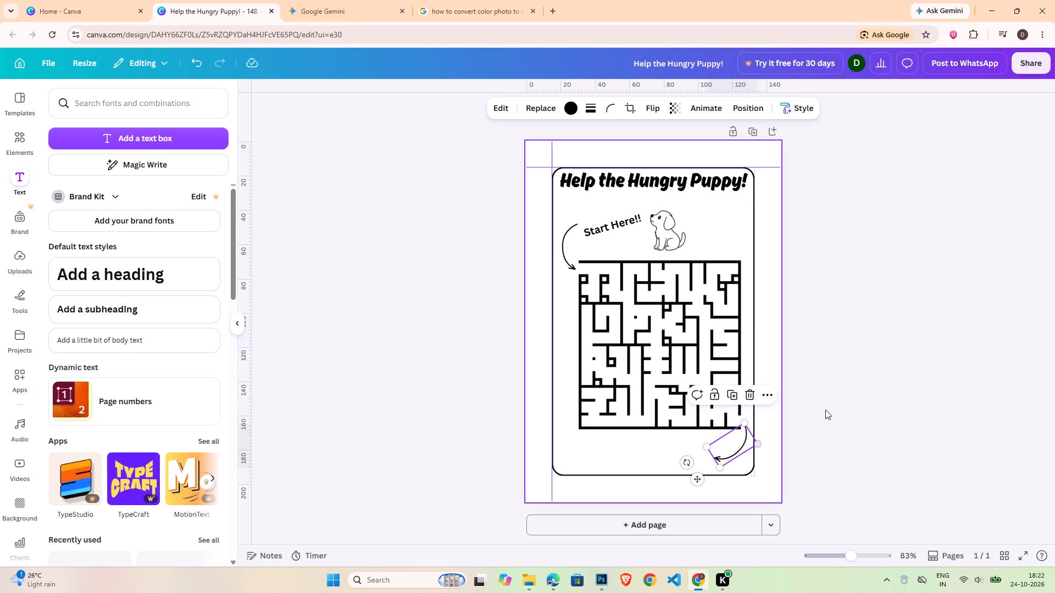
key(Up)
click(825, 410)
click(735, 446)
key(Up)
key(Up)
key(Up)
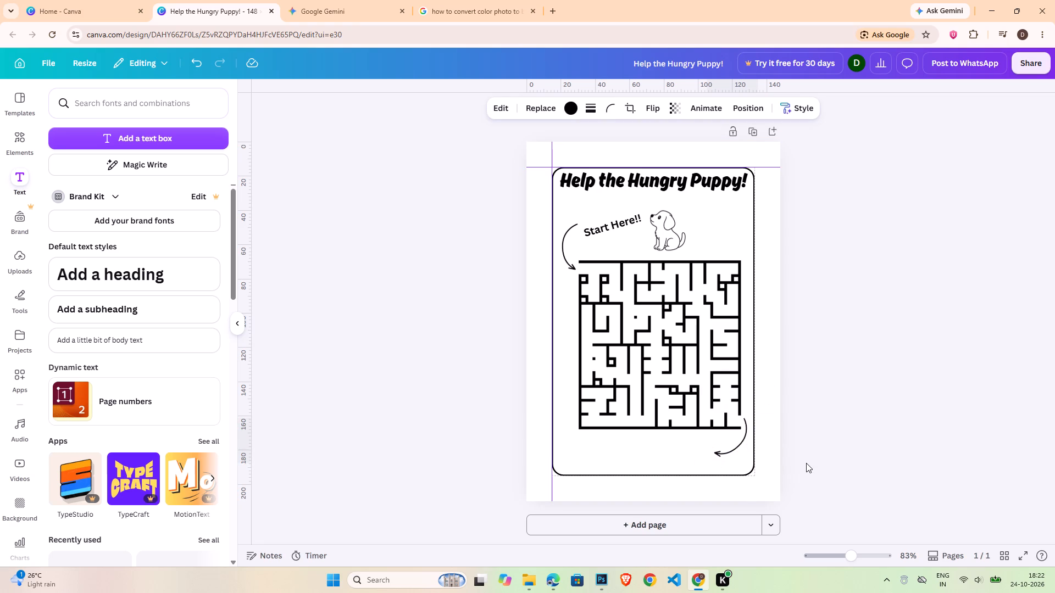
key(Down)
click(806, 463)
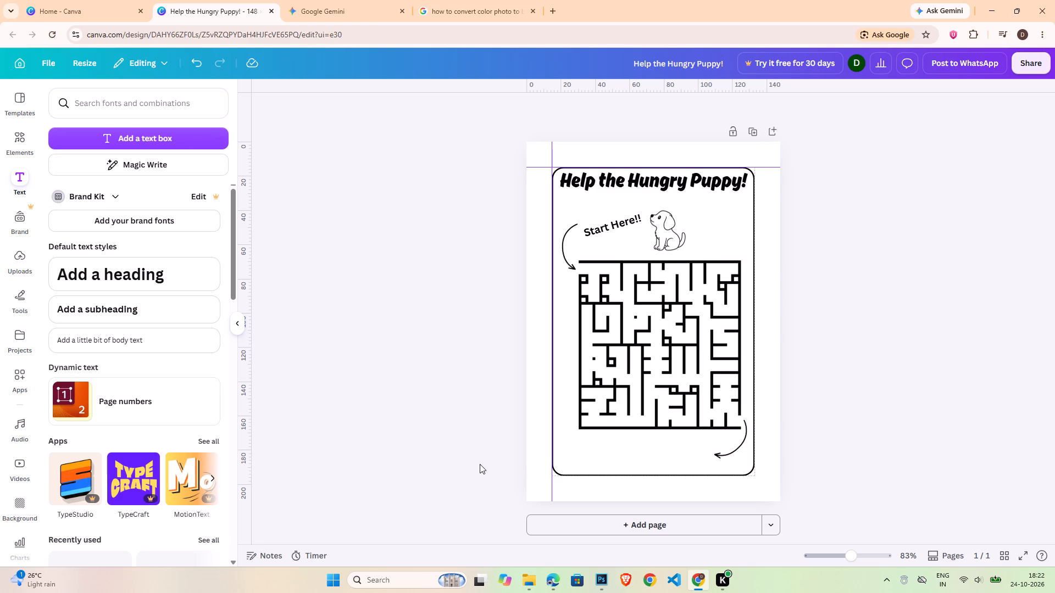
Shrink the maze slightly from its lower-right corner to leave room for the exit arrow.
click(630, 340)
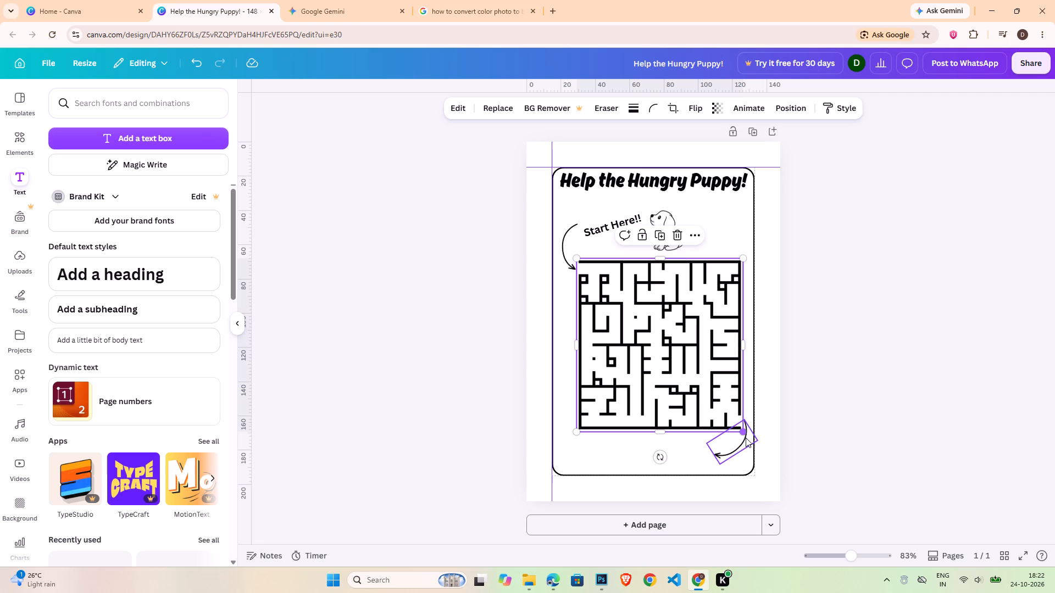
drag(745, 435, 733, 424)
click(709, 374)
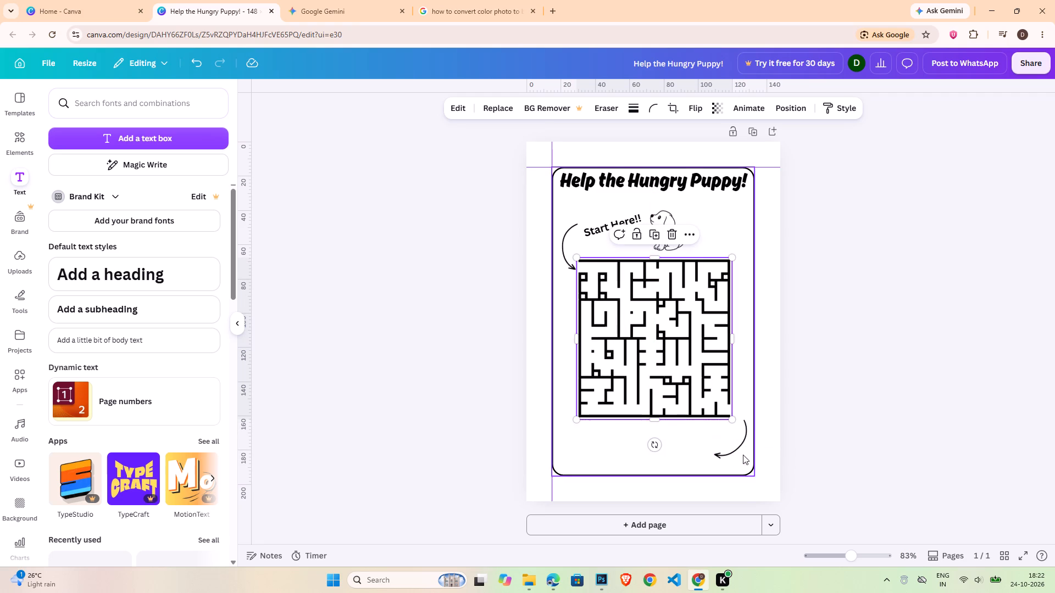
Move the exit arrow back to the maze's lower-right opening and fine-tune its rotation so it curves down and left.
drag(741, 446, 730, 435)
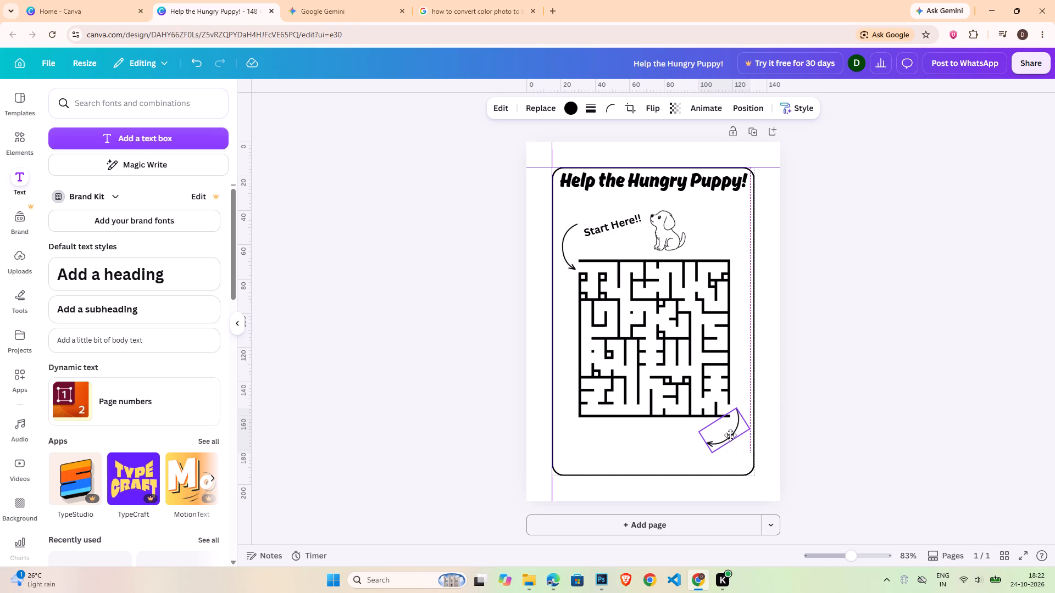
drag(730, 435, 730, 434)
drag(681, 446, 684, 446)
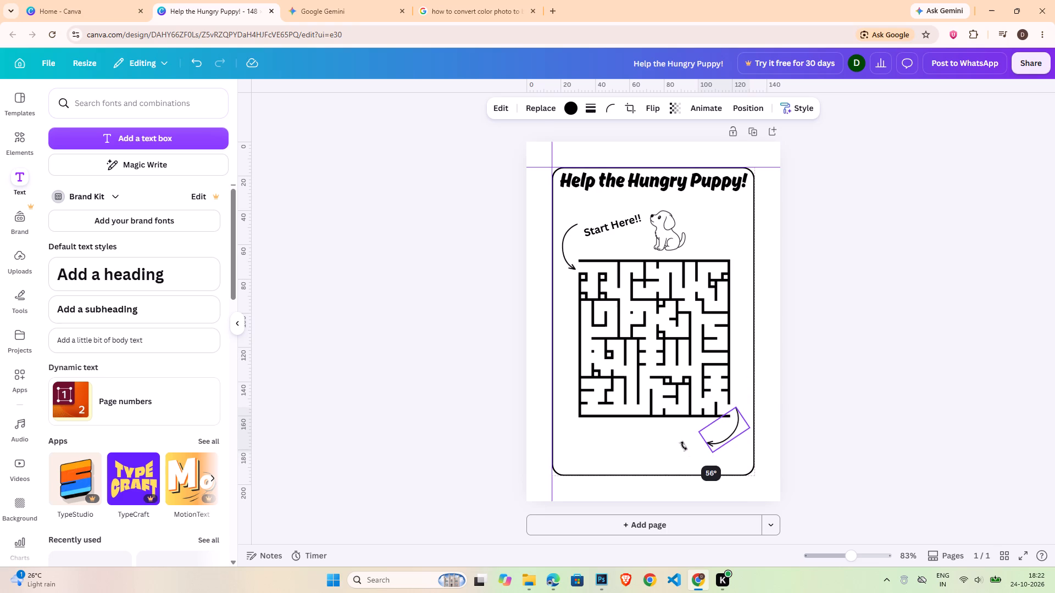
drag(684, 446, 688, 451)
click(728, 423)
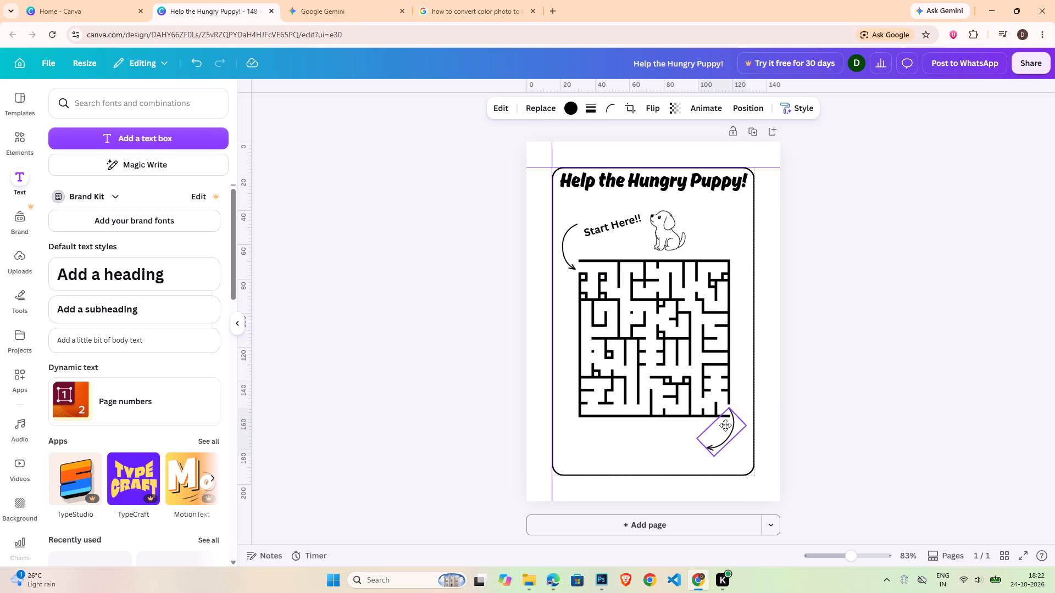
click(871, 411)
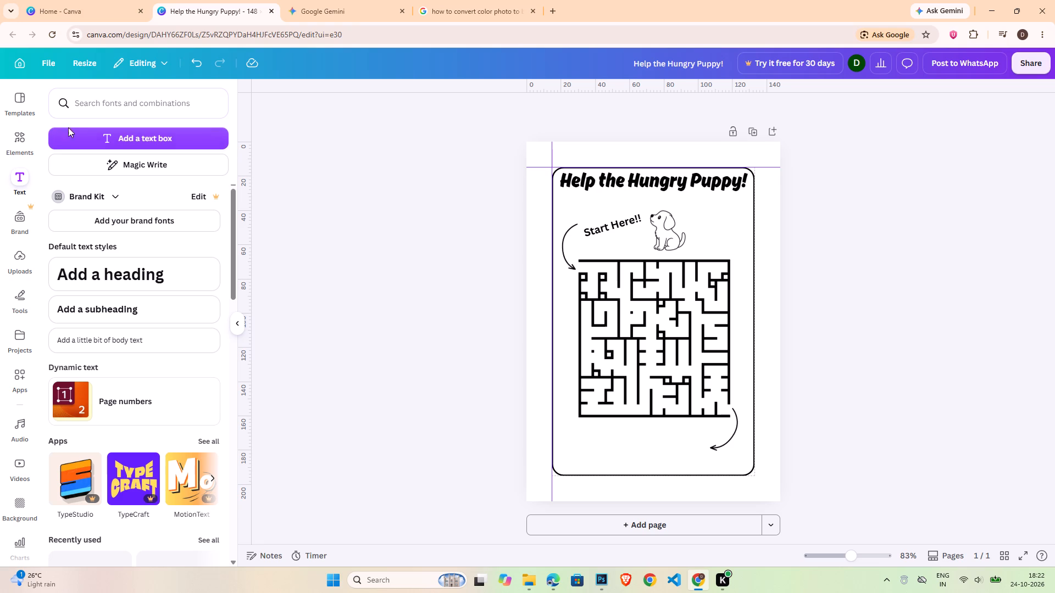
Search the elements for dog bowl and add the green-striped bowl filled with kibble.
click(23, 153)
double_click(95, 104)
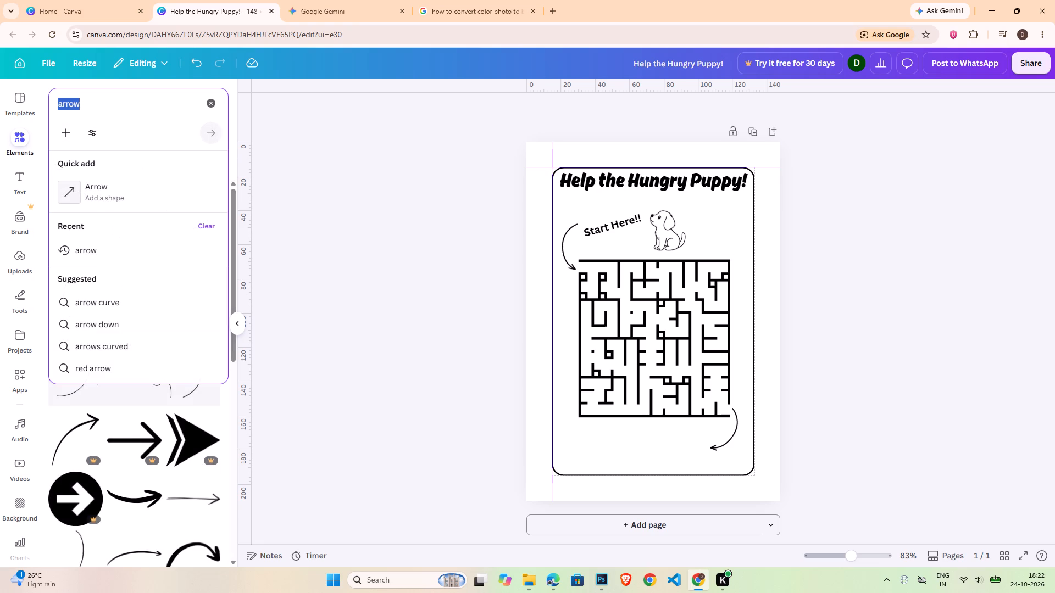
text(dog bowl)
key(Return)
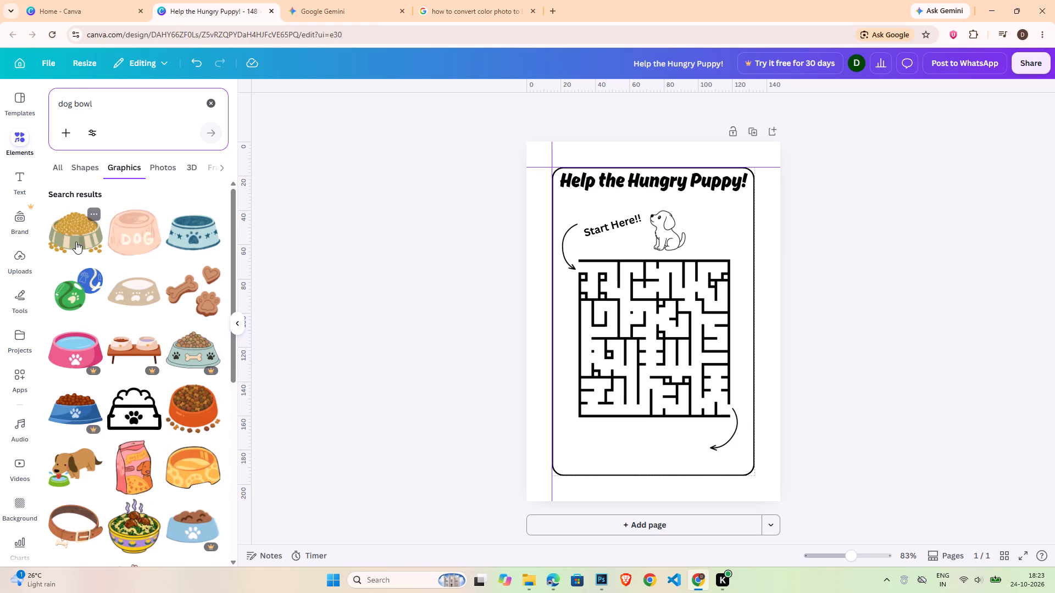
click(76, 242)
Shrink the dog bowl to a small graphic and place it below the maze at the tip of the exit arrow.
click(552, 246)
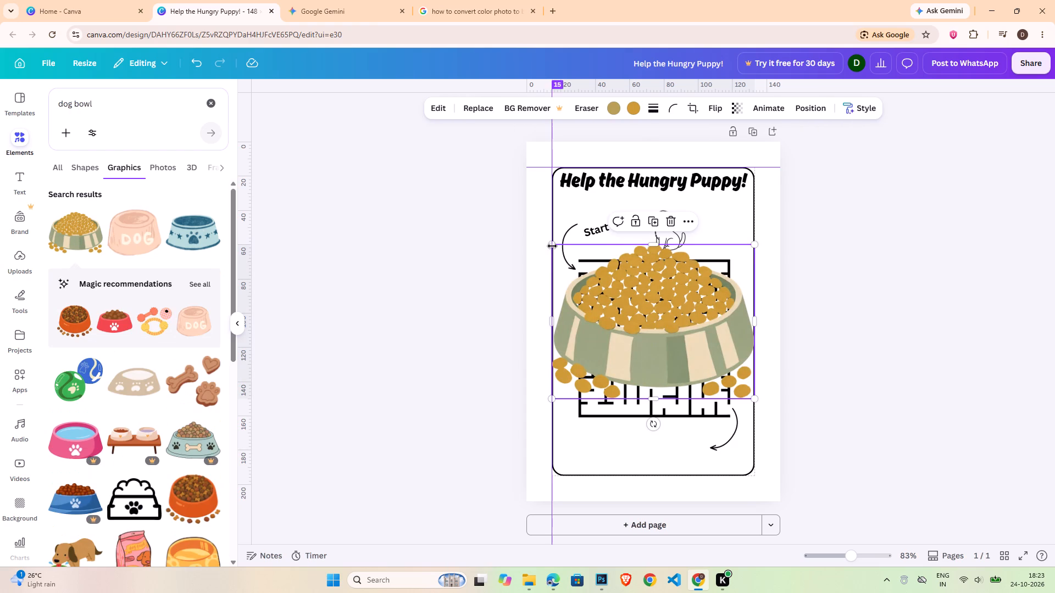
drag(756, 247, 596, 376)
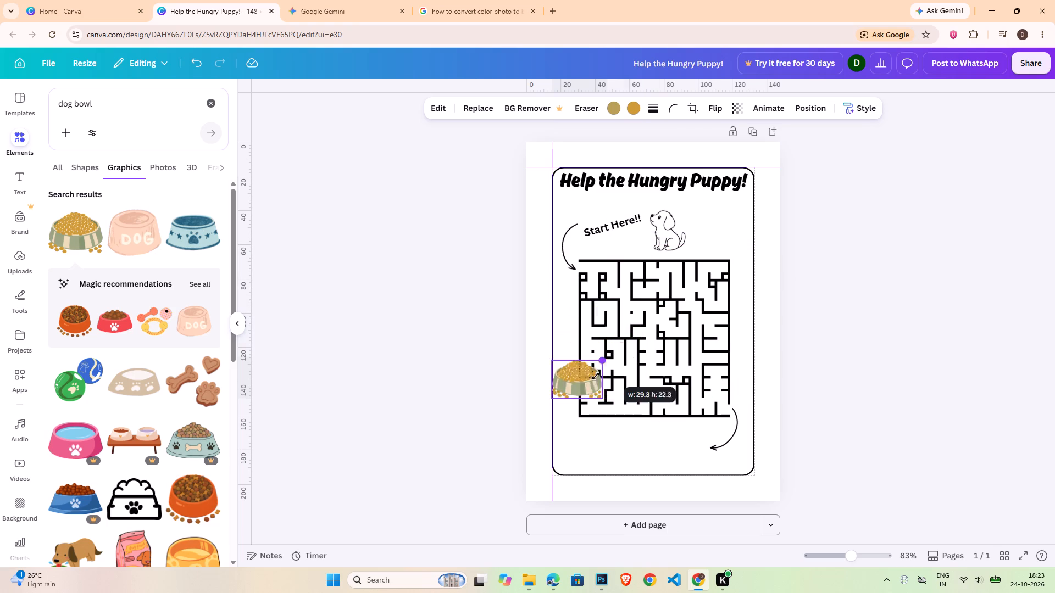
drag(596, 376, 588, 375)
drag(572, 383, 682, 445)
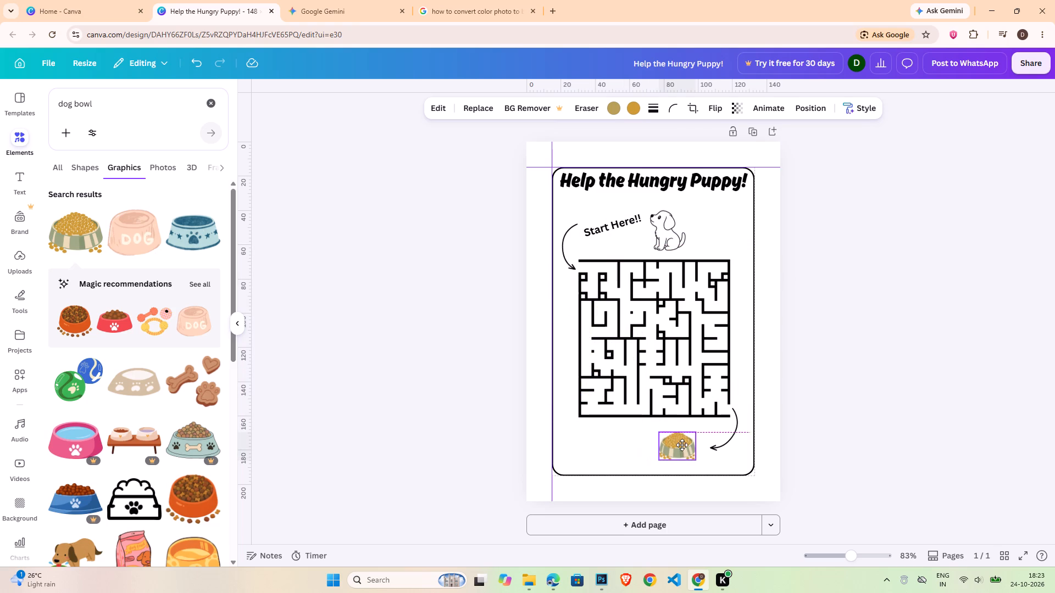
drag(682, 445, 687, 445)
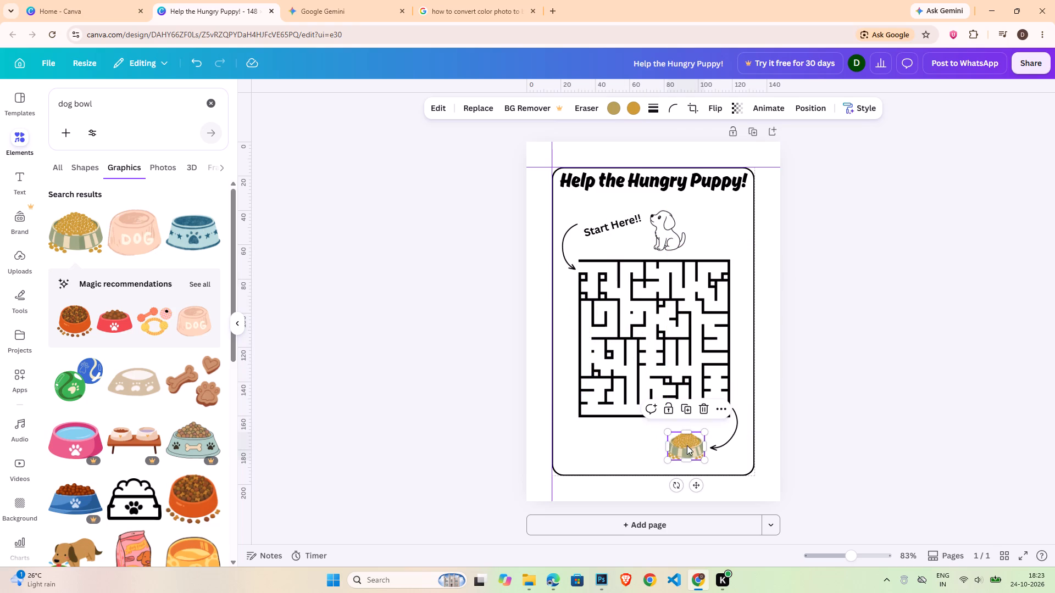
Restyle the dog bowl as black-and-white line work with the Simple lined style match.
click(433, 109)
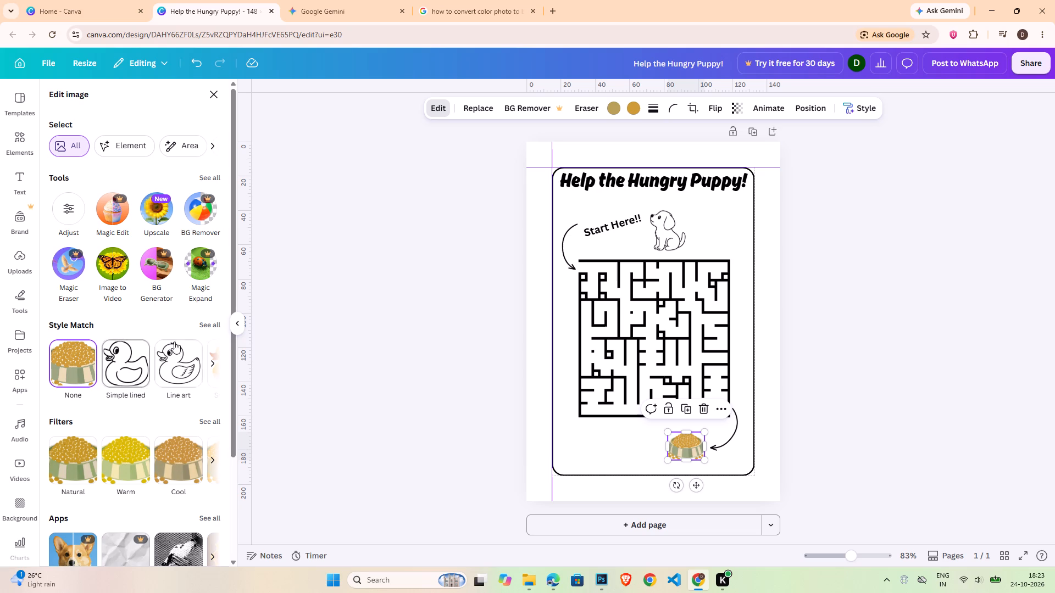
click(204, 324)
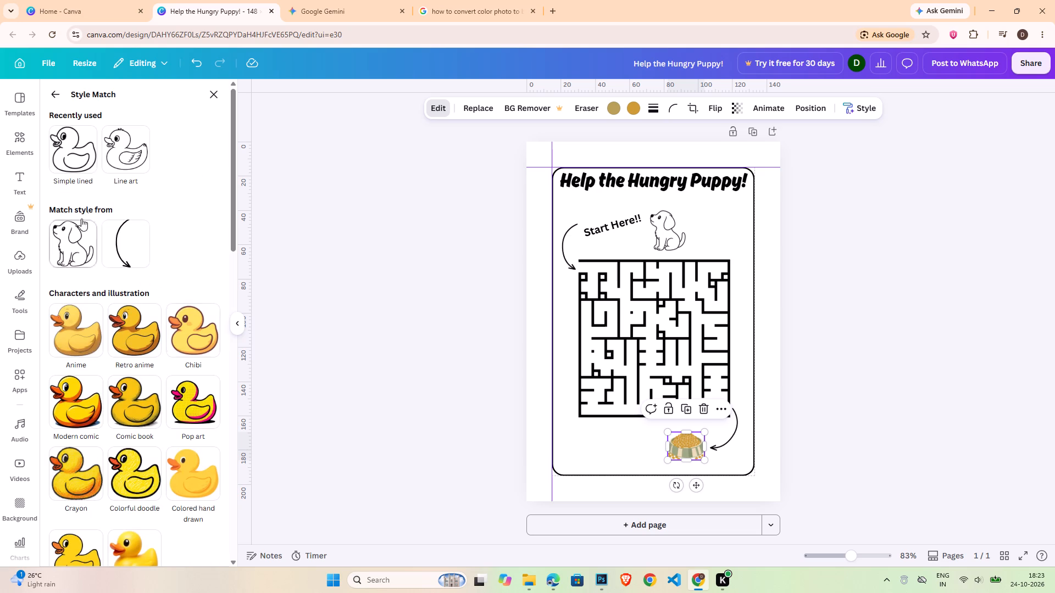
click(77, 141)
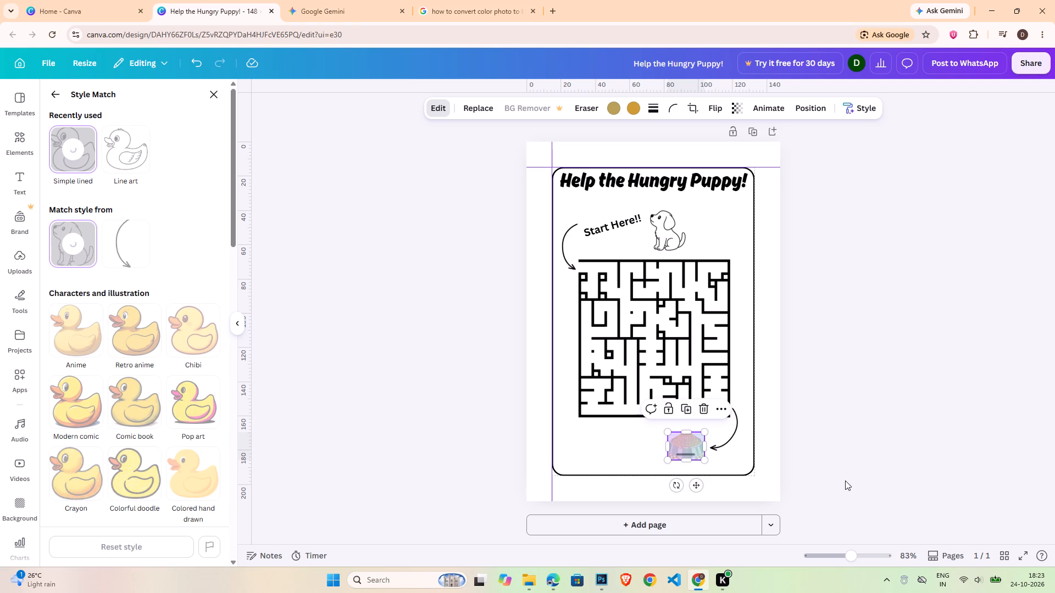
double_click(824, 452)
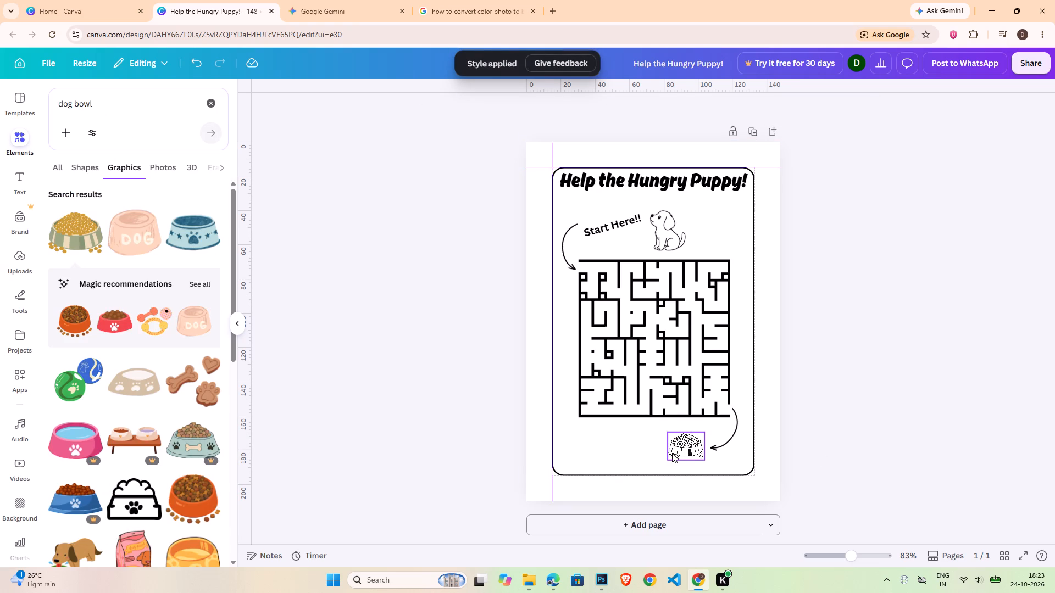
click(815, 452)
click(685, 447)
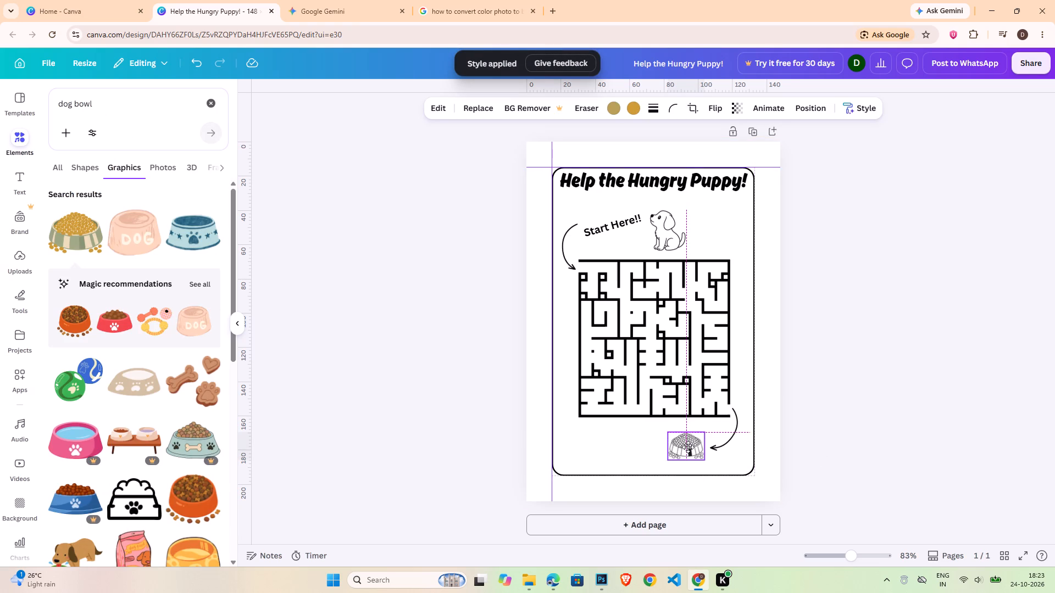
click(802, 443)
Duplicate the "Start Here!!" label, change the copy to "Finish" and place it just below the exit arrow.
click(601, 231)
key(ctrl+c)
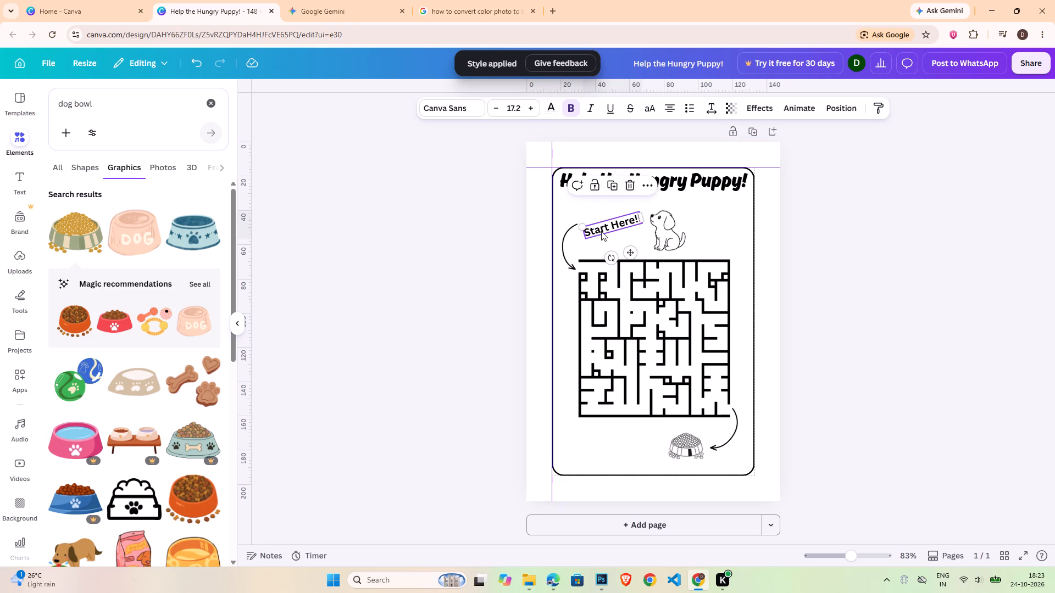
key(ctrl+v)
drag(610, 229, 696, 428)
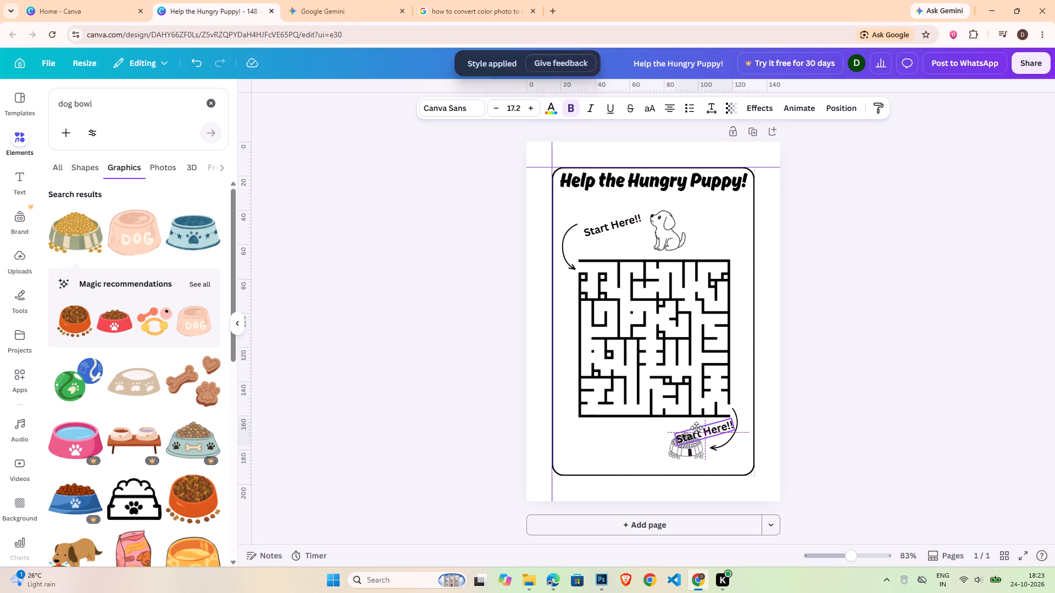
drag(696, 428, 719, 458)
double_click(737, 462)
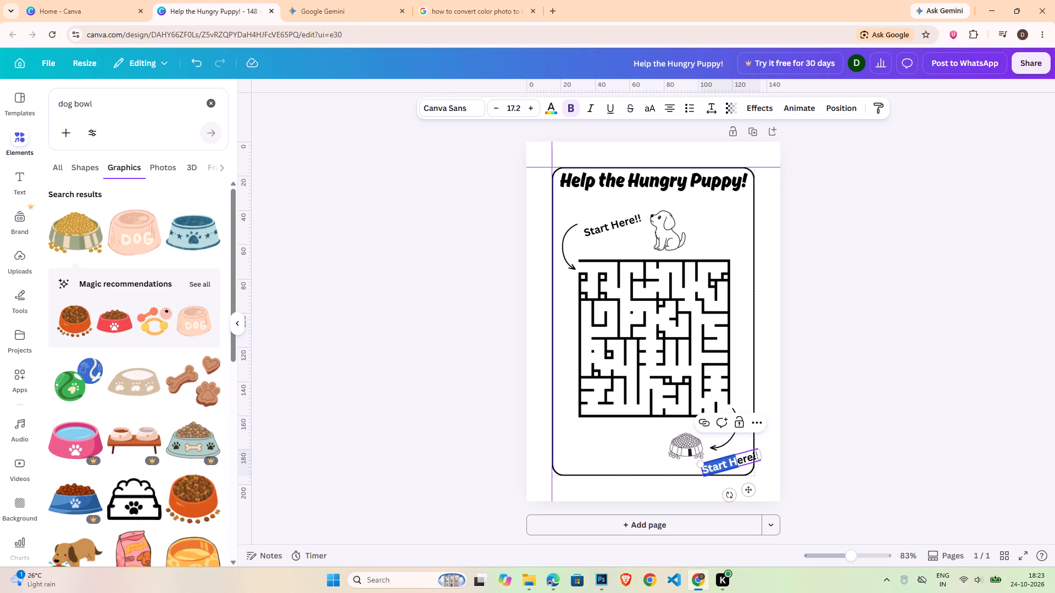
key(ctrl+a)
text(Finish)
click(870, 448)
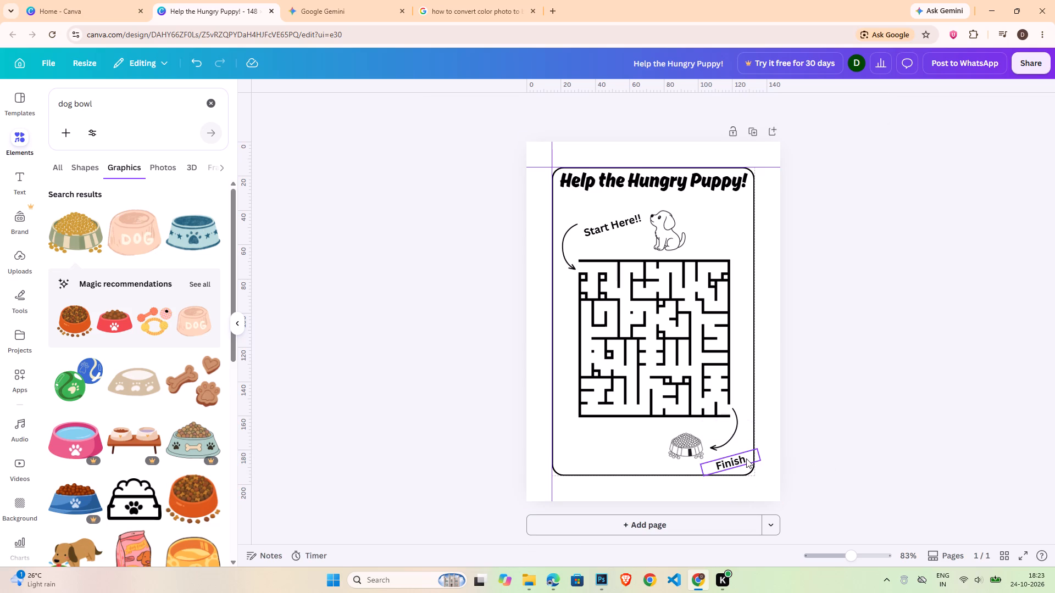
drag(747, 454, 746, 446)
click(741, 452)
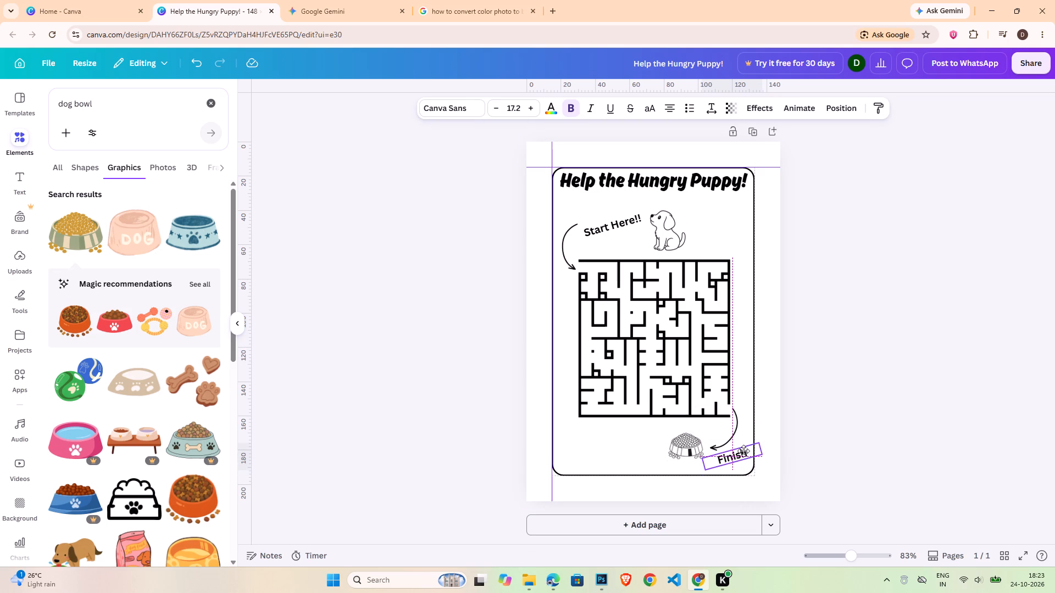
click(846, 424)
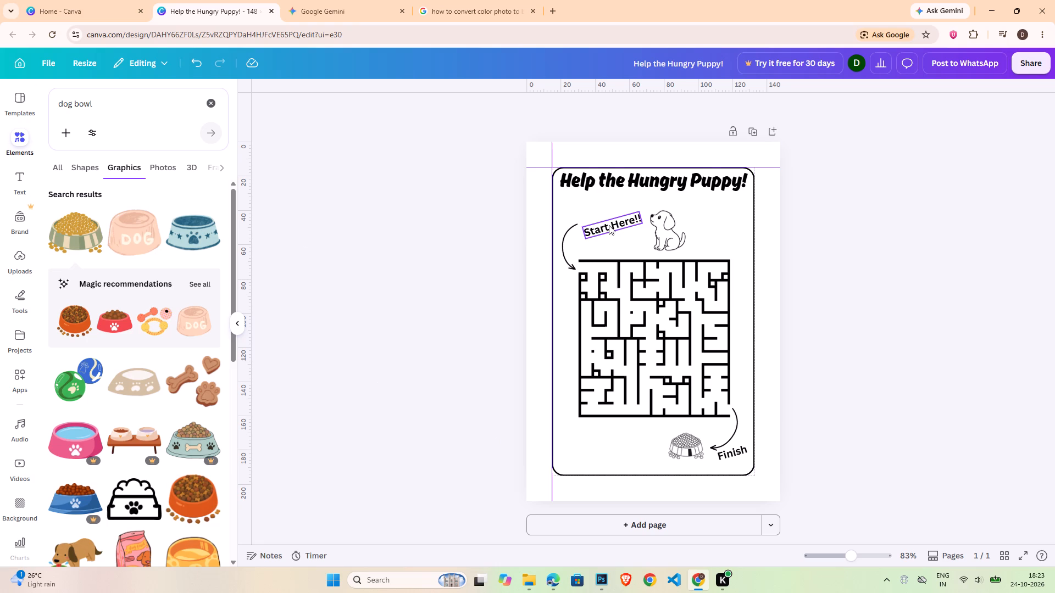
Add a subheading text box in the lower-left part of the frame, below the maze.
click(19, 168)
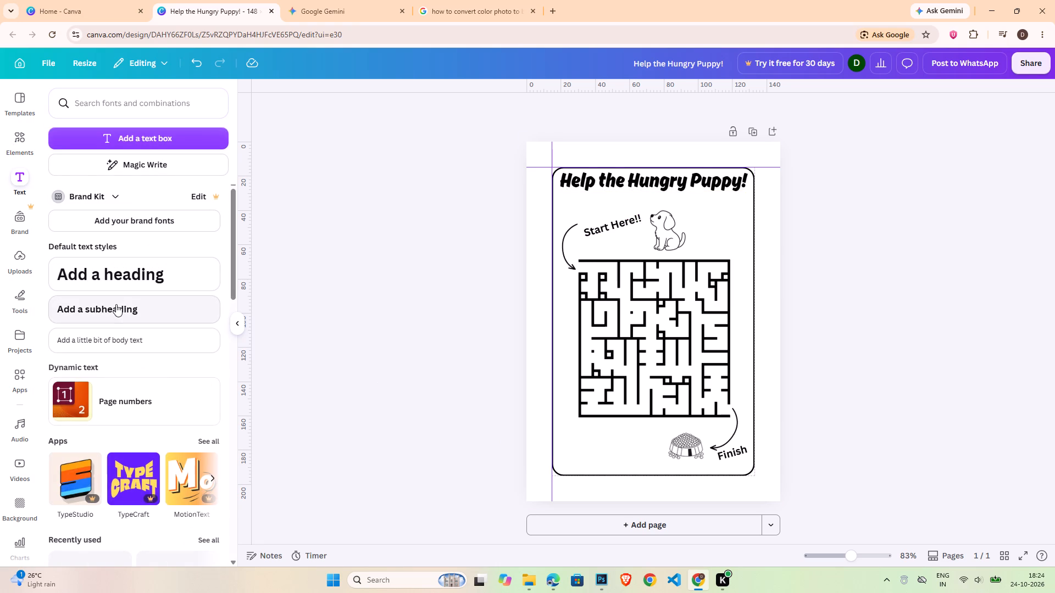
click(116, 304)
drag(663, 357, 632, 477)
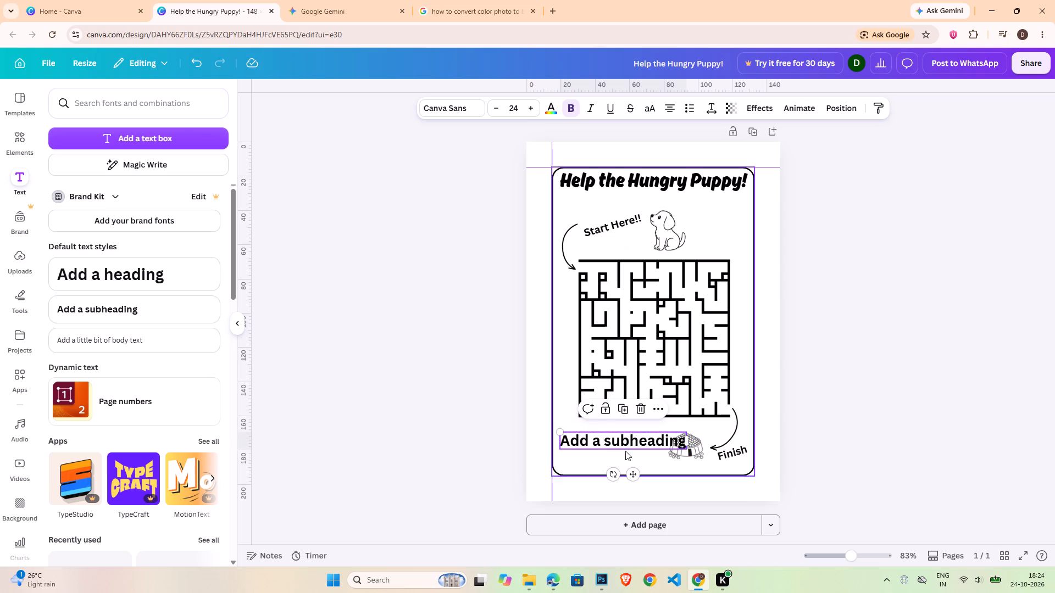
double_click(621, 440)
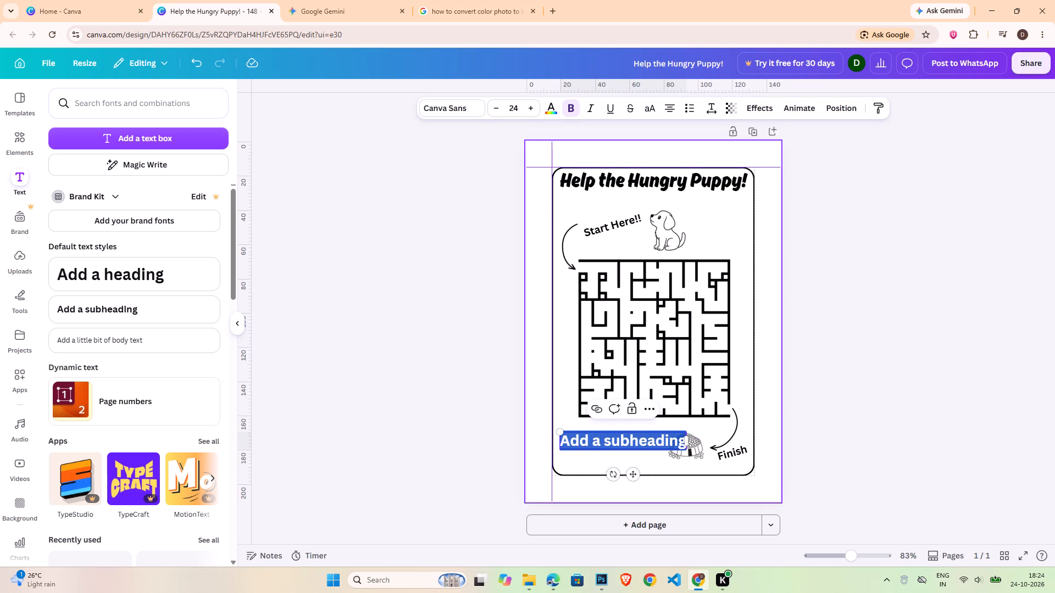
click(807, 367)
Group the maze with the puppy, both arrows, the "Start Here!!" and "Finish" labels and the dog bowl.
click(576, 233)
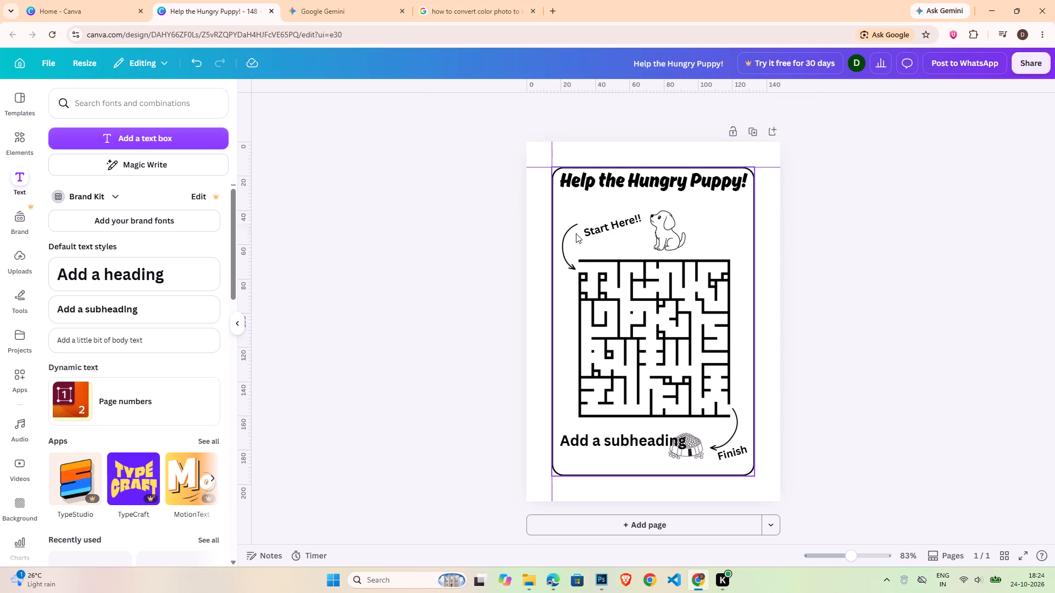
shift+click(603, 227)
shift+click(675, 223)
shift+click(677, 337)
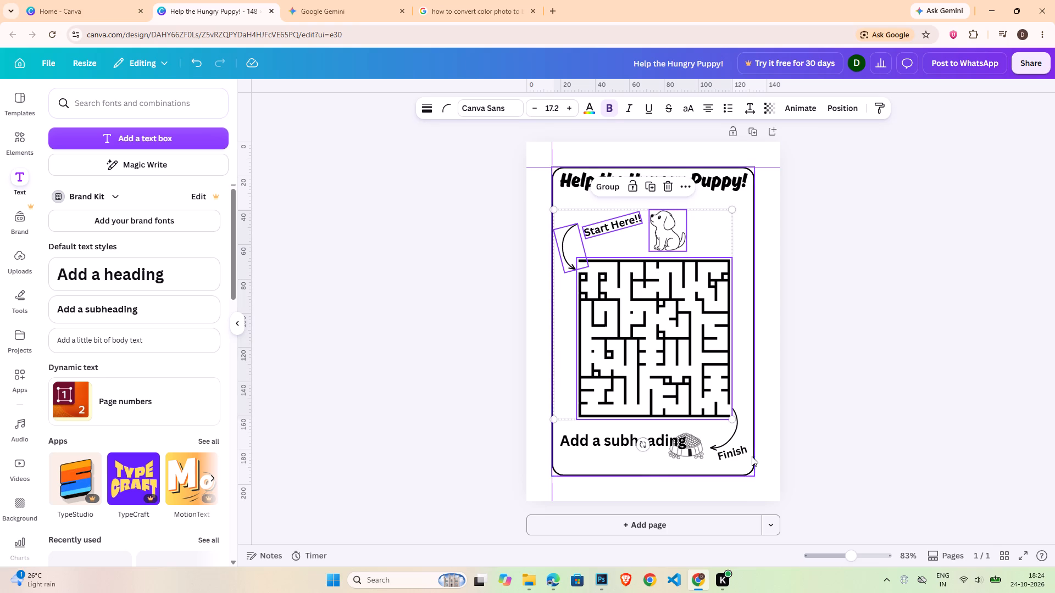
shift+click(737, 436)
shift+click(737, 450)
shift+click(700, 451)
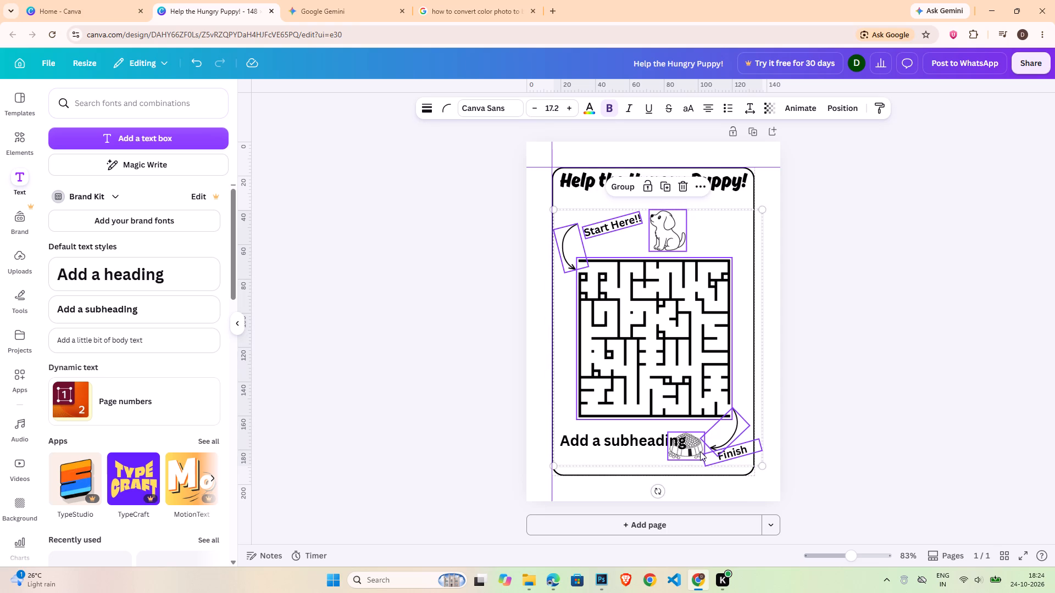
click(619, 188)
Shrink the maze group and centre it in the frame between the title and the subheading.
drag(651, 327, 653, 316)
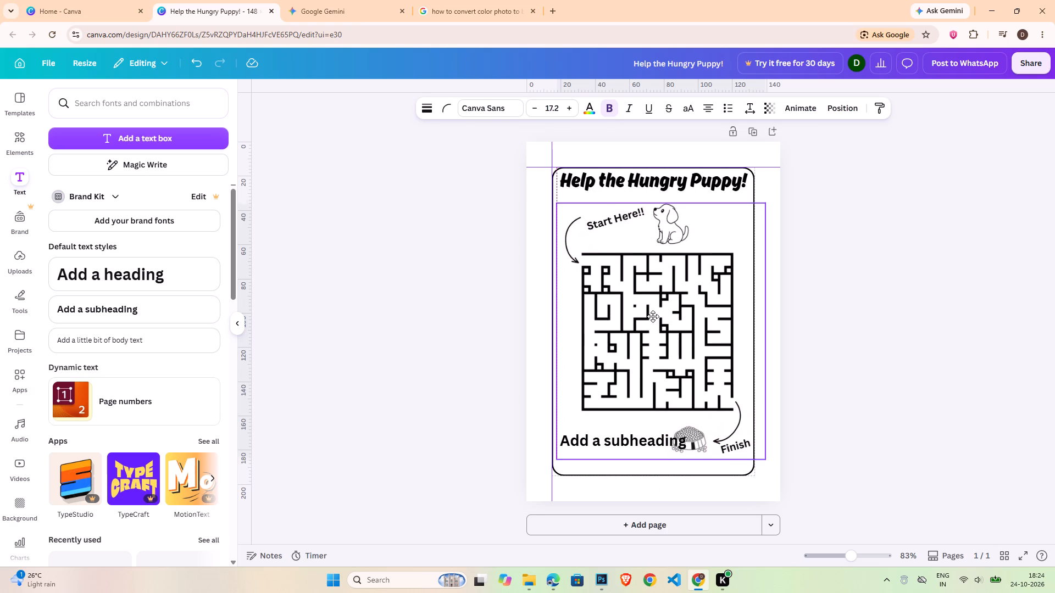
drag(653, 316, 653, 310)
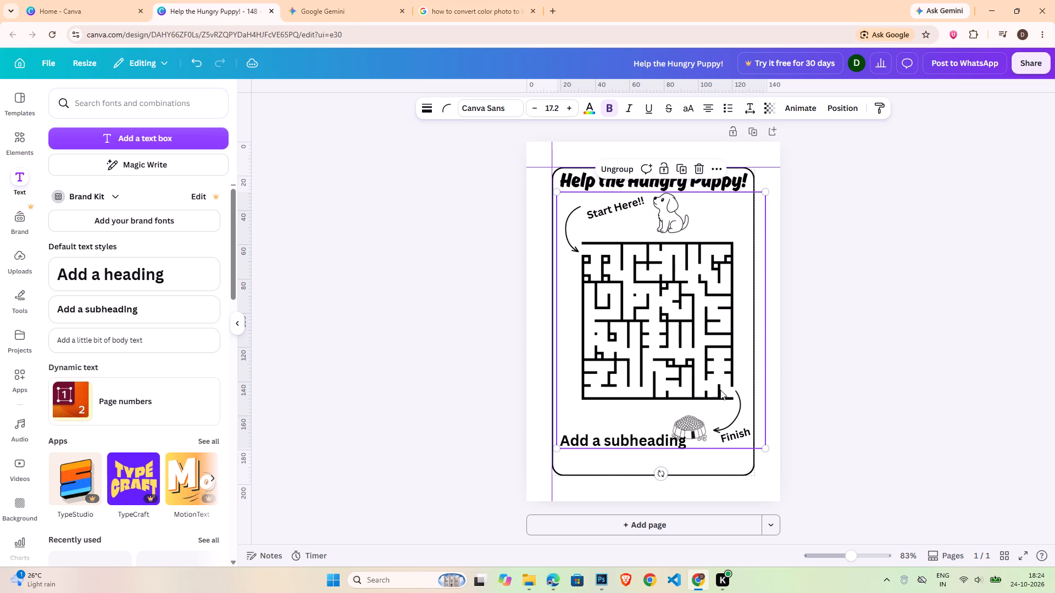
drag(719, 383, 714, 389)
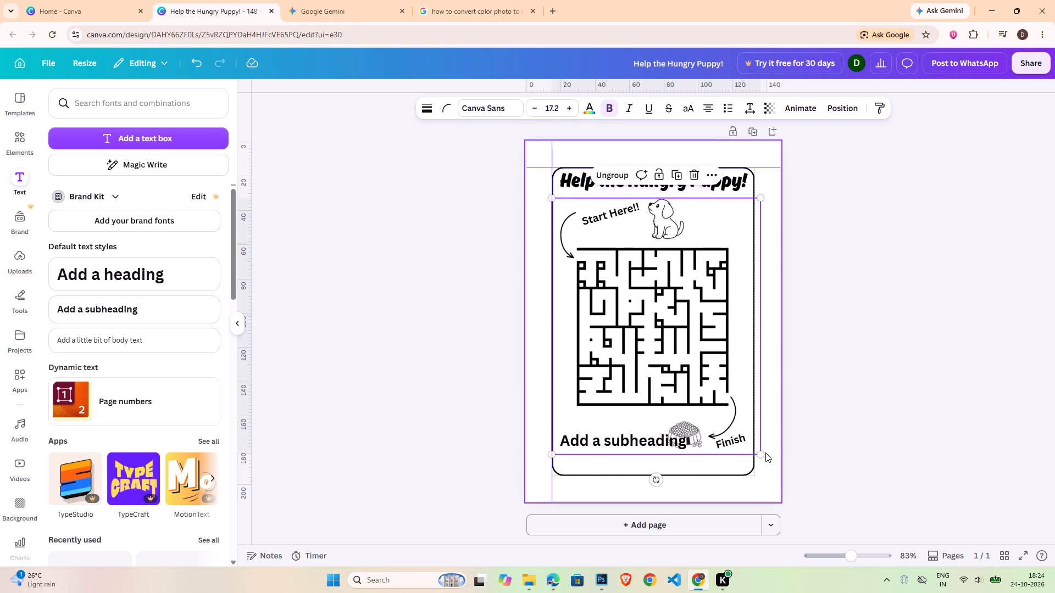
drag(763, 455, 730, 418)
drag(678, 332, 686, 329)
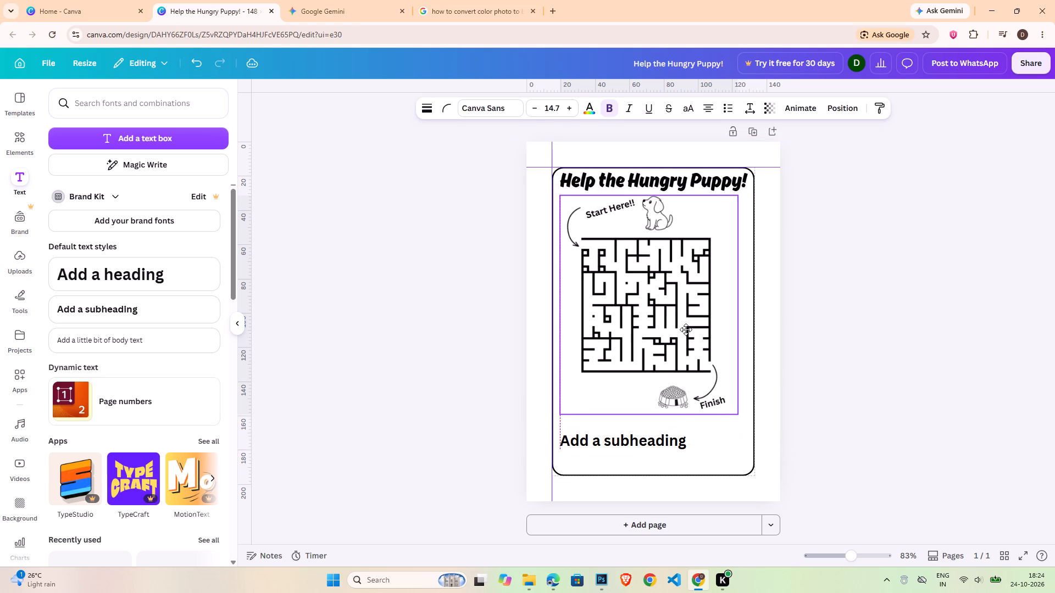
drag(686, 329, 686, 334)
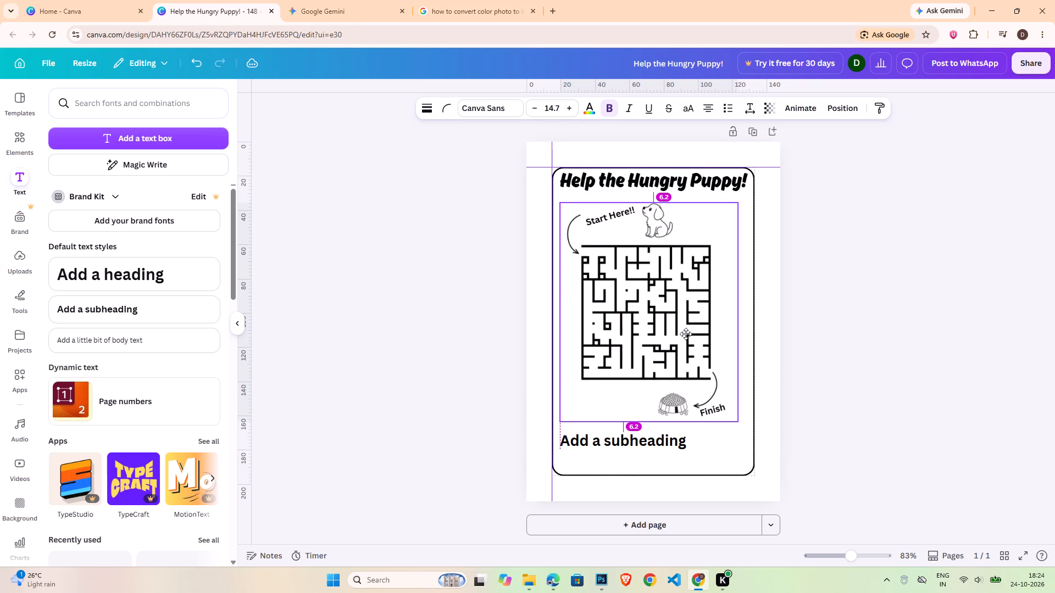
drag(686, 334, 690, 334)
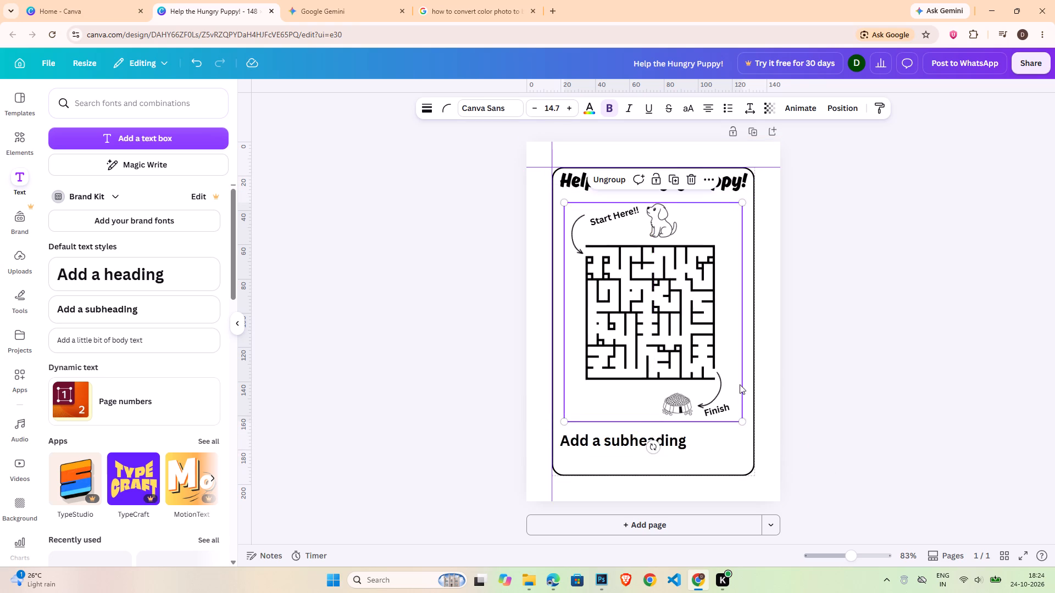
click(820, 407)
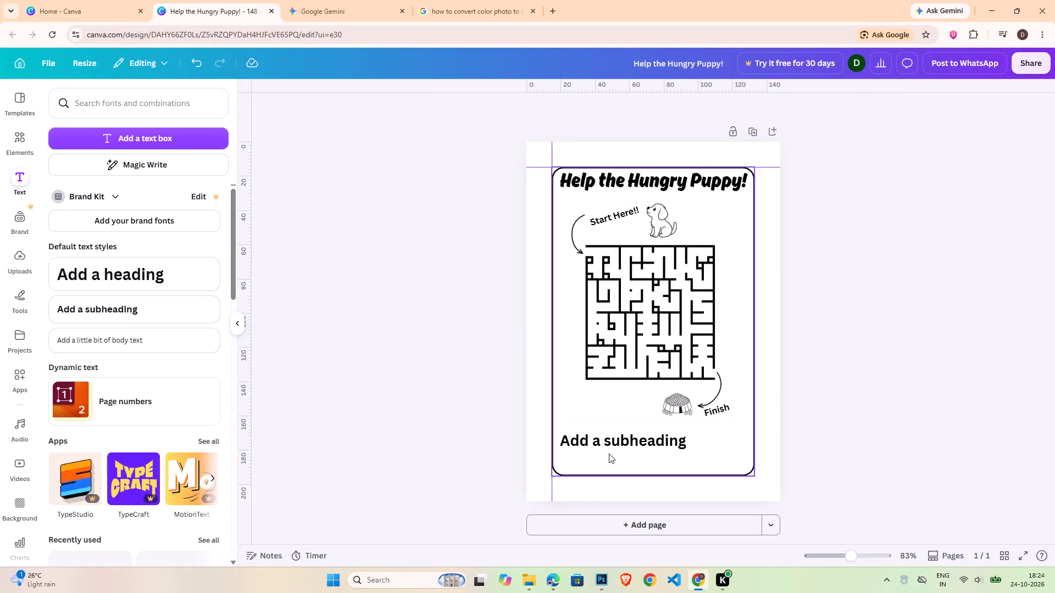
Replace the subheading placeholder with "Q: What do you call a puppy that loves puzzles?" and start a new line below it.
click(612, 439)
double_click(612, 438)
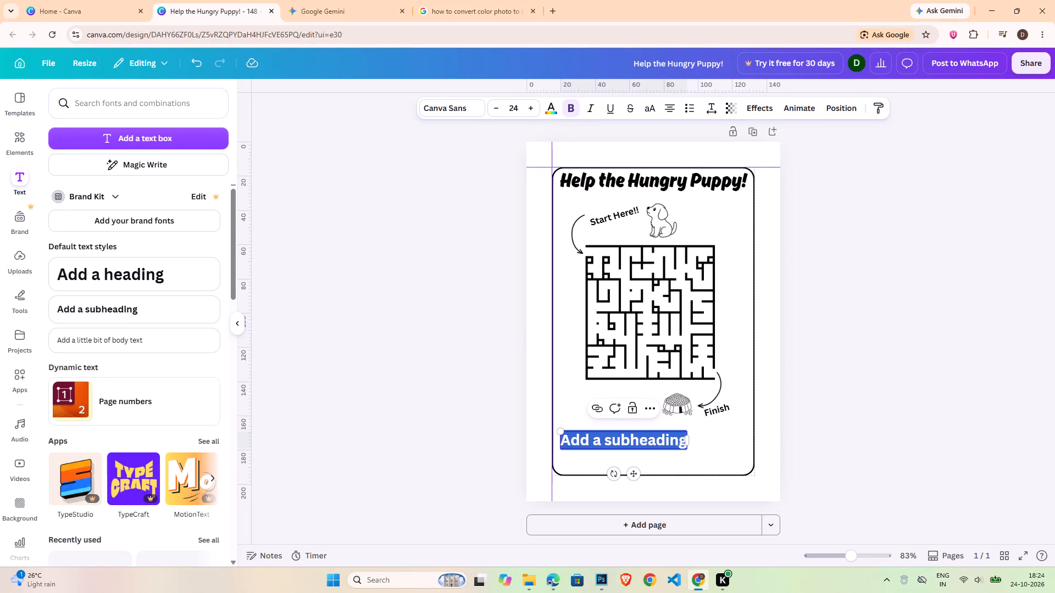
key(shift+q)
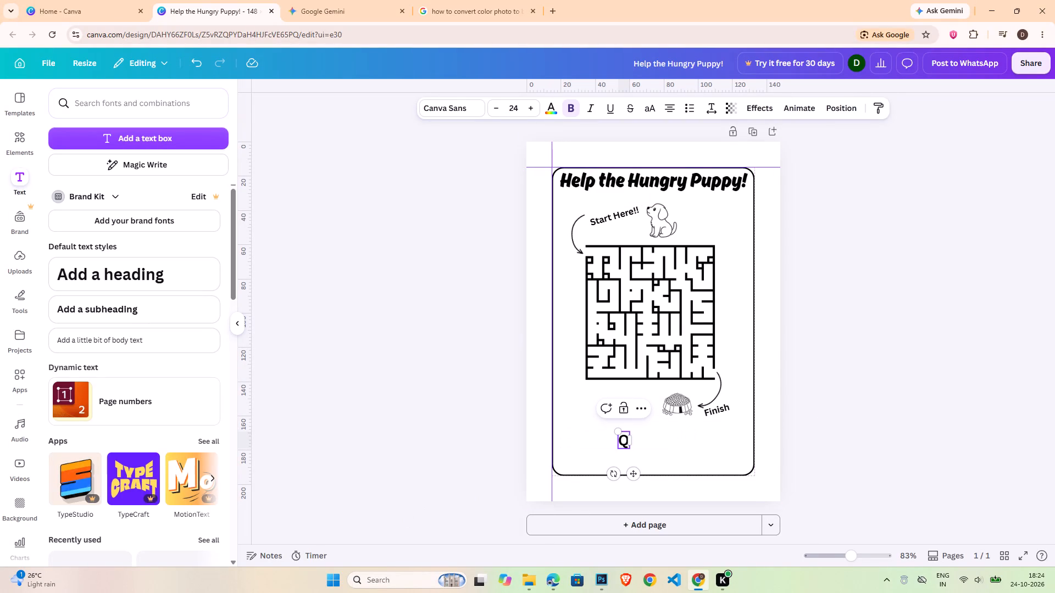
text(: What)
key(space)
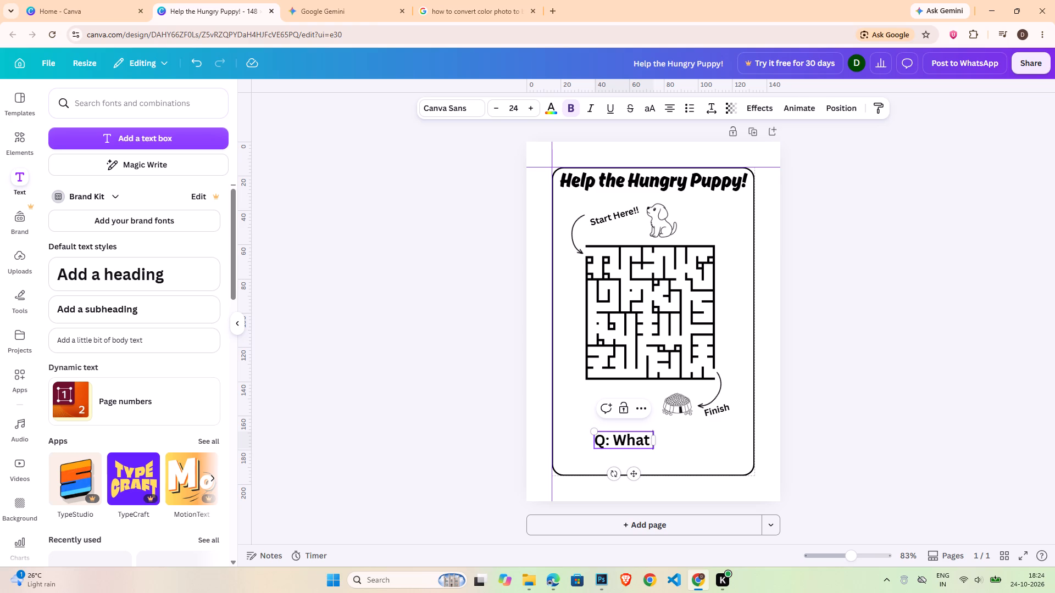
text(do you ca;;)
key(BackSpace)
key(BackSpace)
text(ll a puppy that loves)
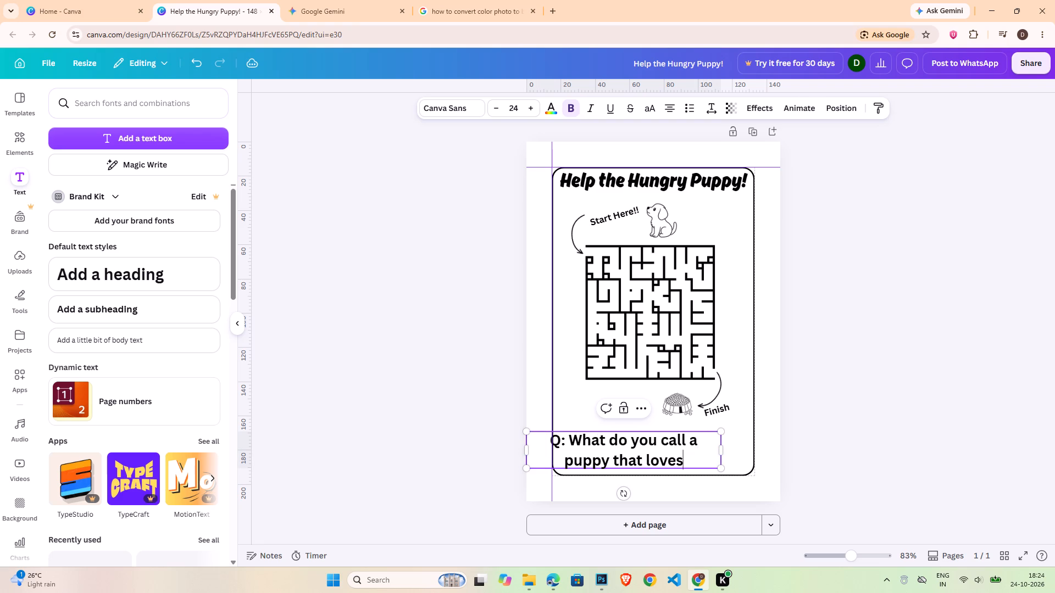
key(space)
text(puzzles?)
key(Return)
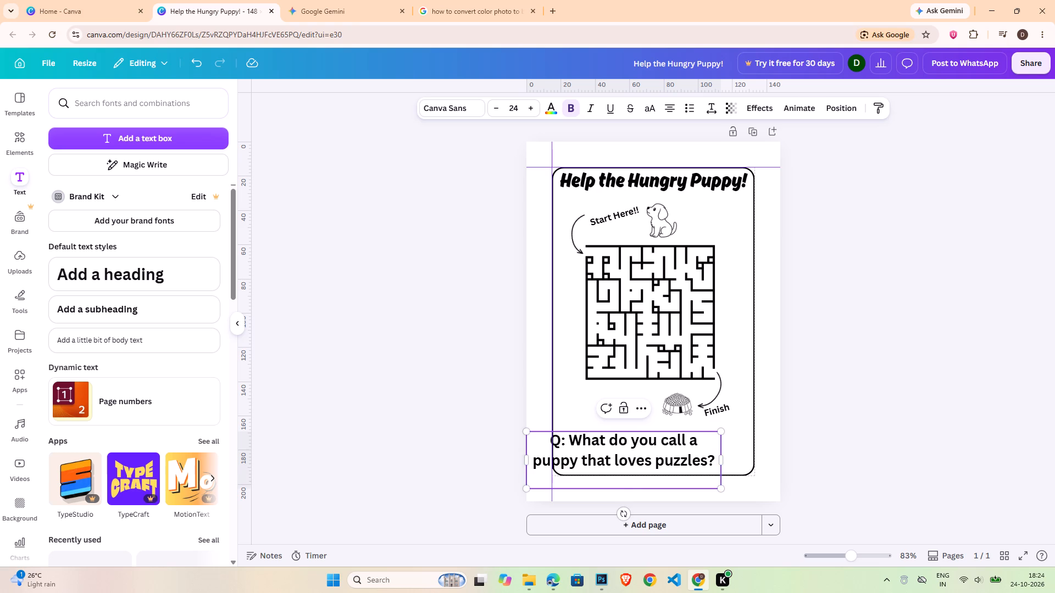
Widen the riddle text box so the question fits on one line, and scale it down to about size 13.2 within the frame.
drag(721, 458, 803, 458)
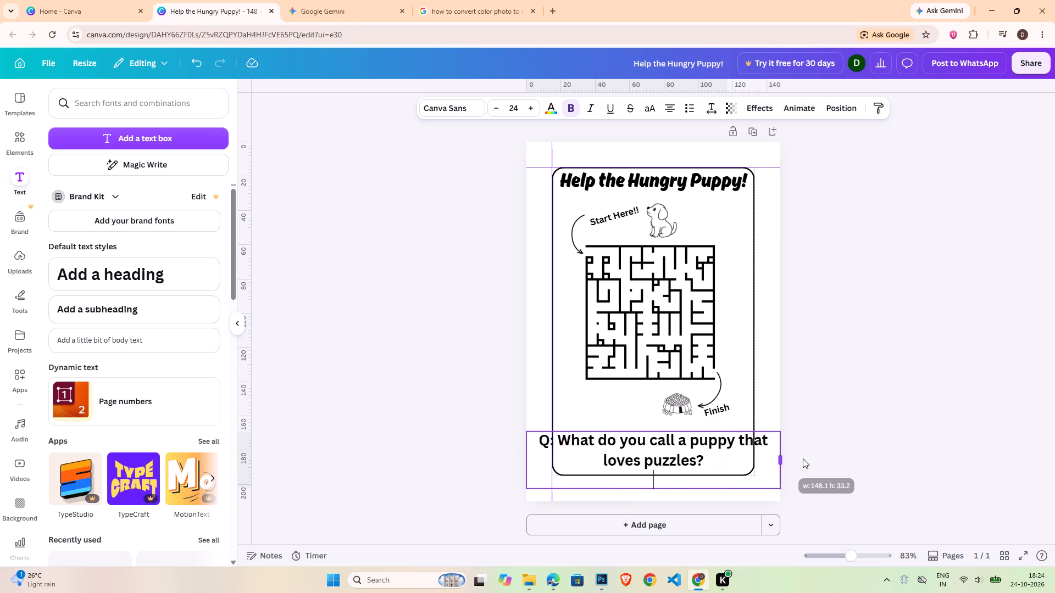
drag(803, 458, 870, 451)
drag(871, 466, 830, 456)
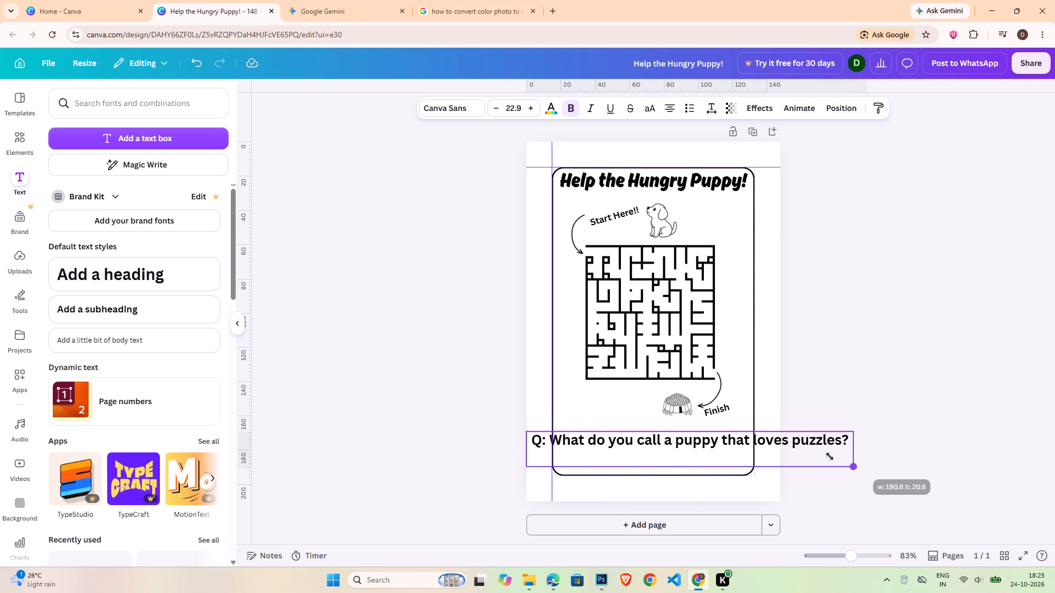
drag(830, 456, 748, 452)
drag(649, 479, 680, 482)
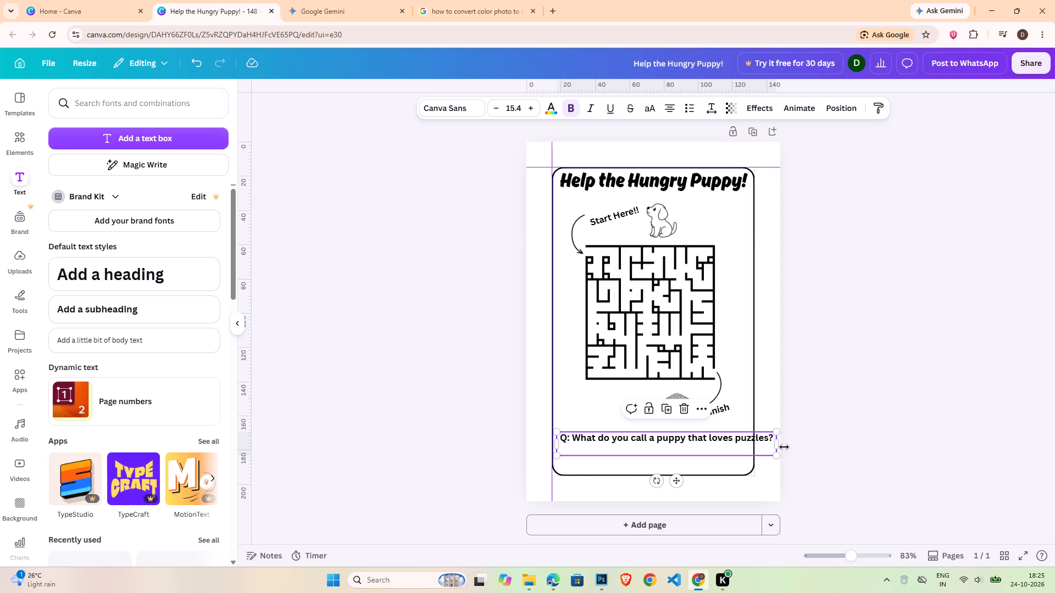
drag(778, 457, 746, 468)
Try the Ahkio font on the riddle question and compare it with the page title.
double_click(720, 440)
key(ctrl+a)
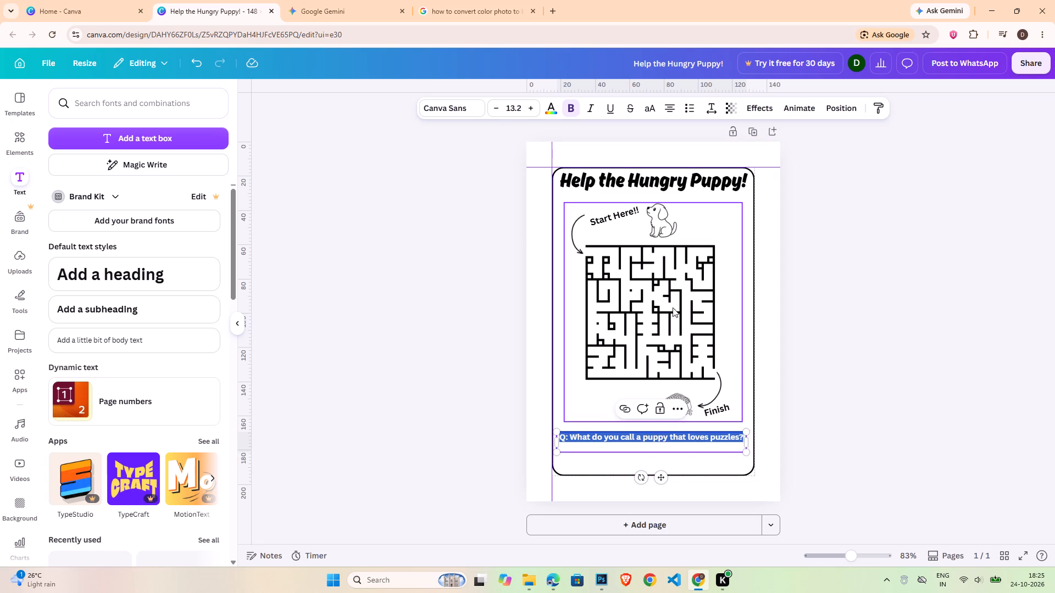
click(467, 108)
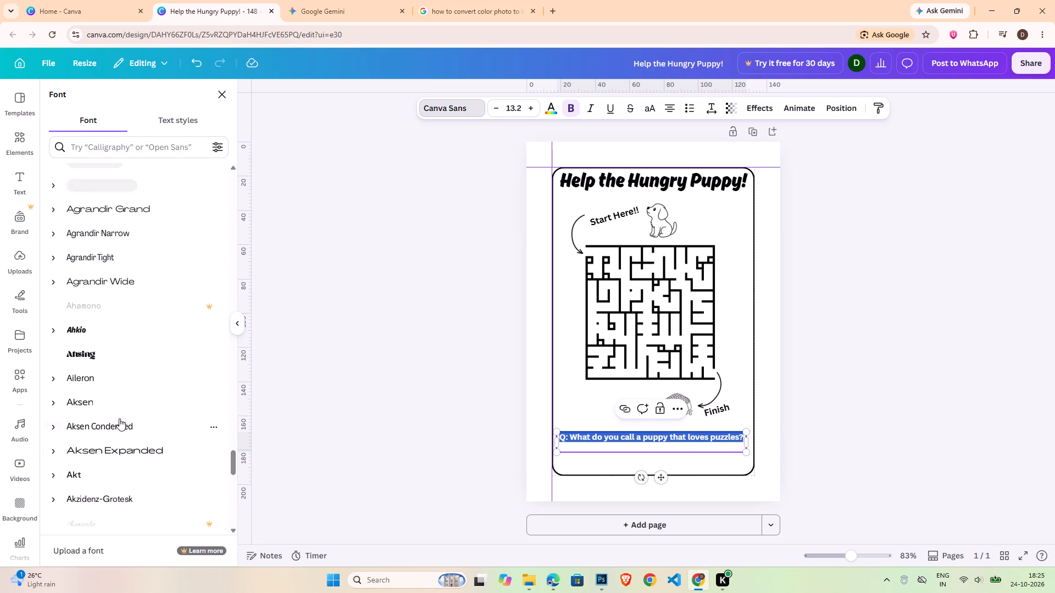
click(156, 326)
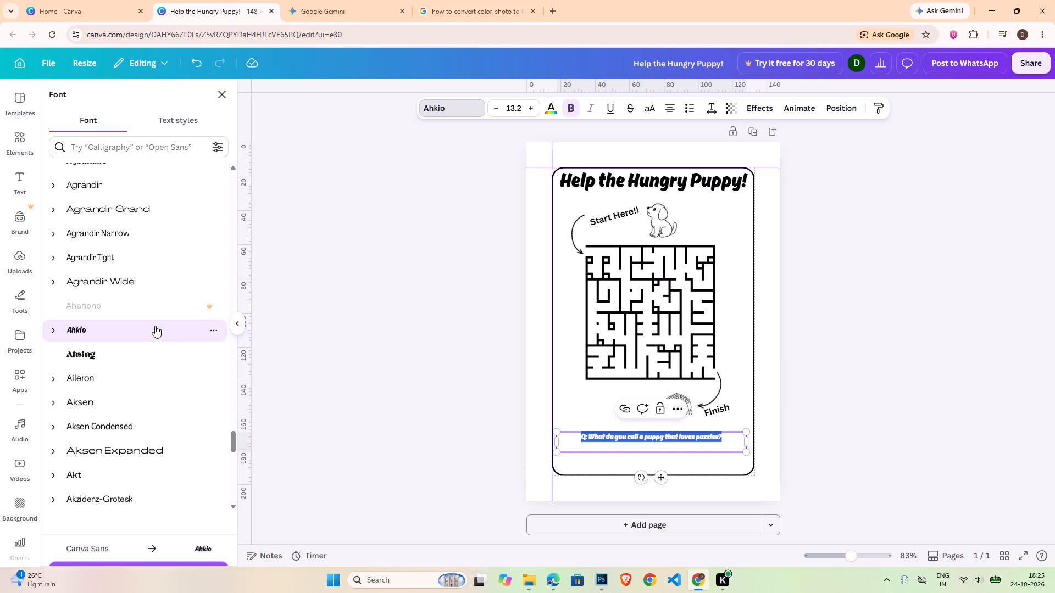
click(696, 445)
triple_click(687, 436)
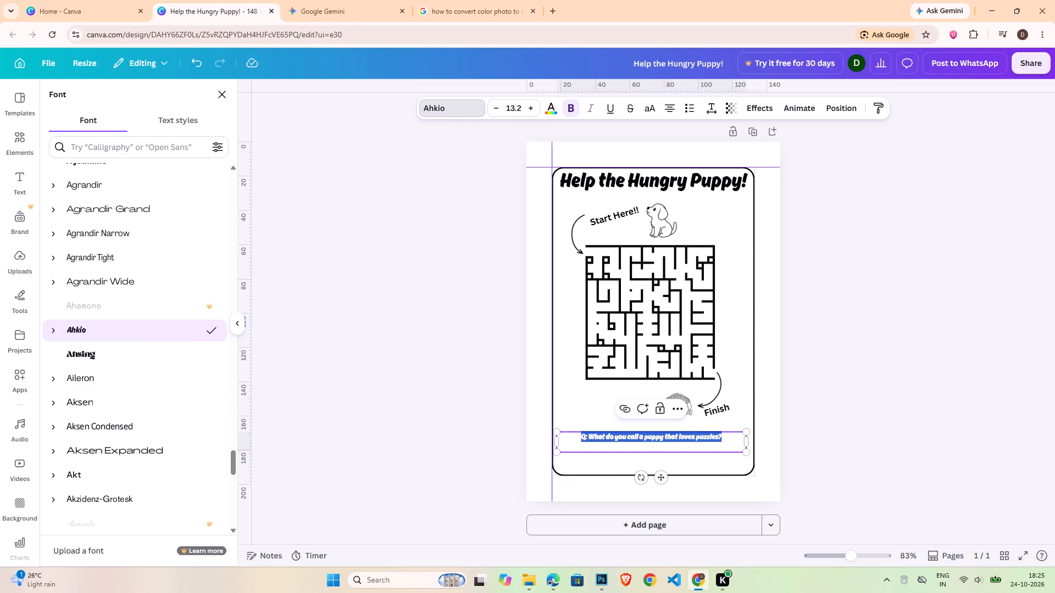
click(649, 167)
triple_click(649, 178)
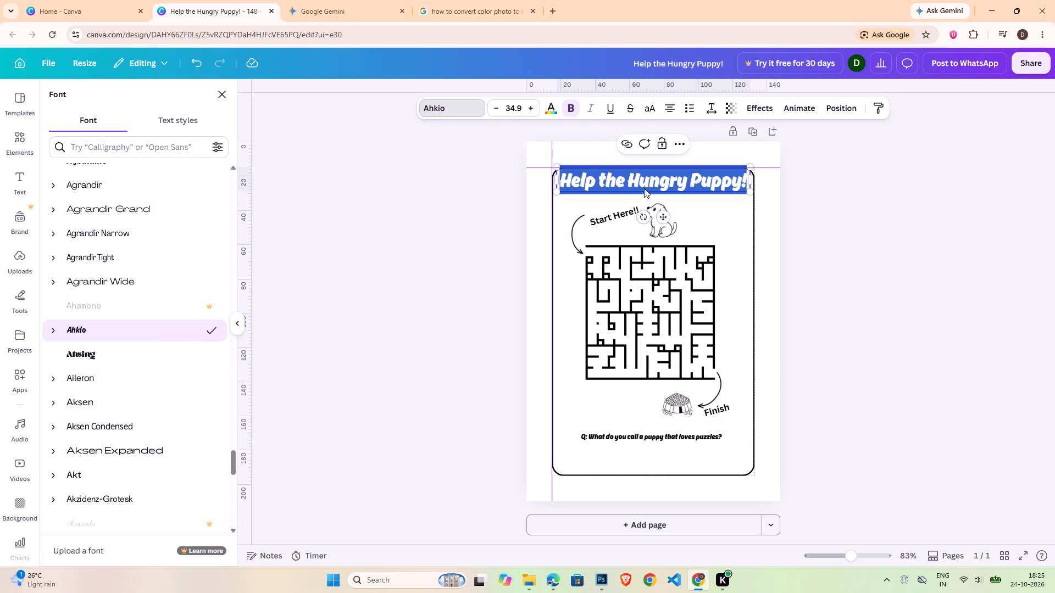
Change the riddle question's font to Alatsi.
double_click(648, 434)
triple_click(648, 434)
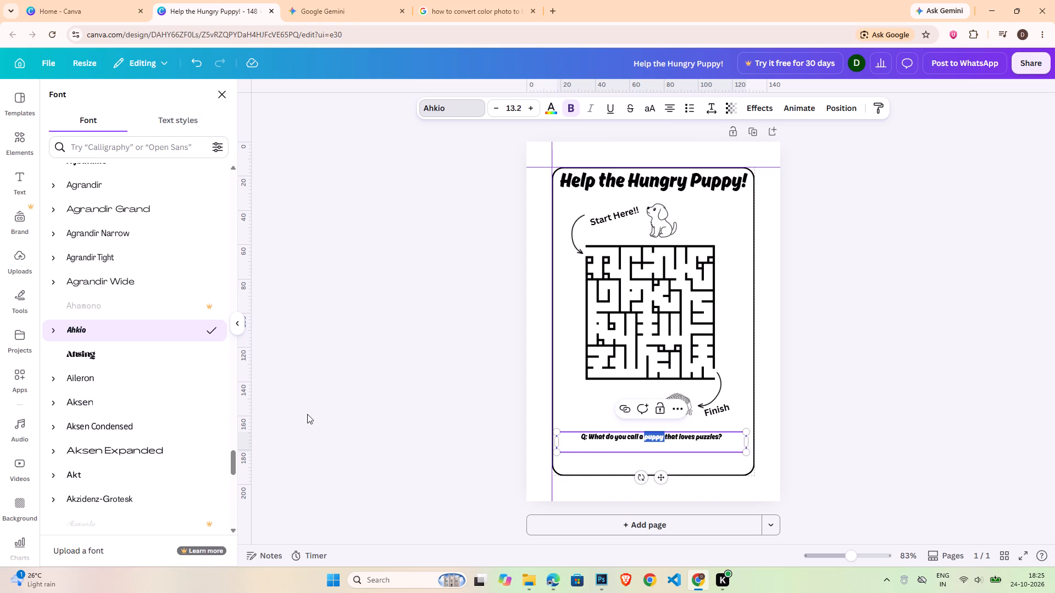
scroll(93, 384, down, 4)
click(104, 357)
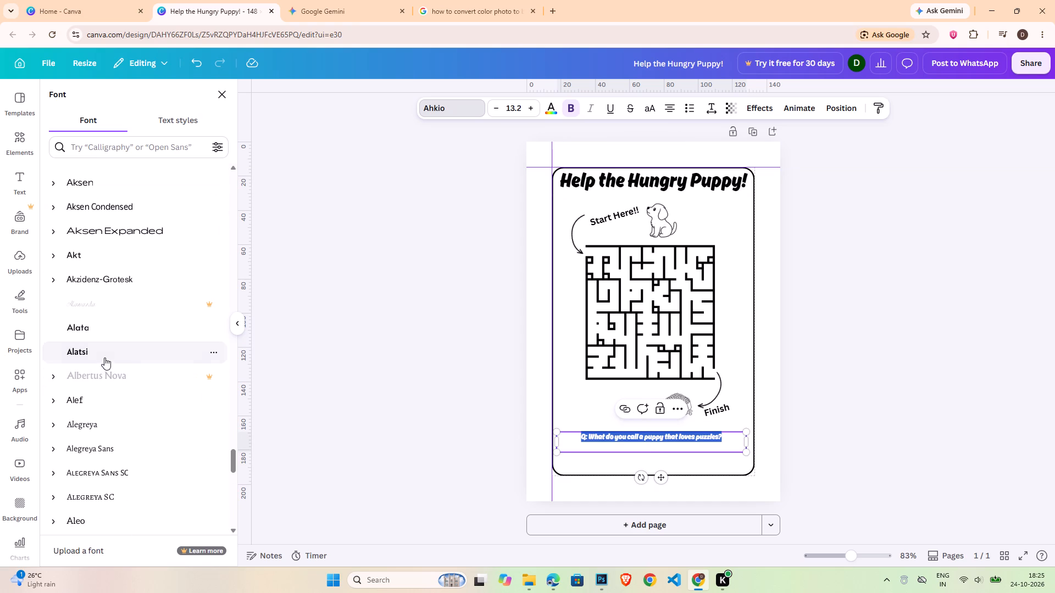
double_click(830, 435)
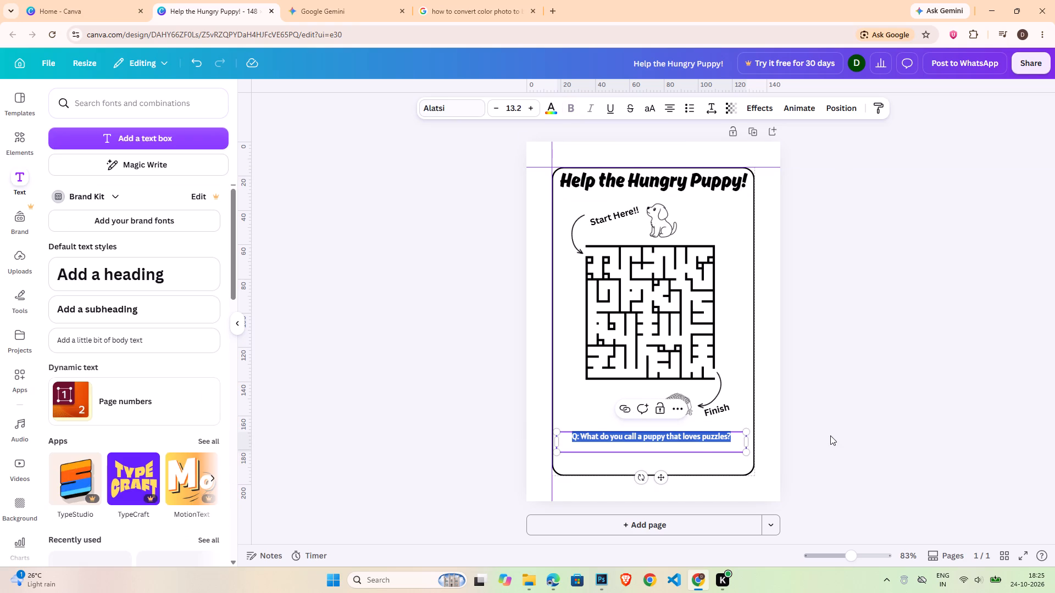
Tighten the riddle text box around the question and scale it to the frame's full width, at about size 16.4.
click(653, 438)
drag(748, 441, 723, 445)
drag(721, 455, 747, 451)
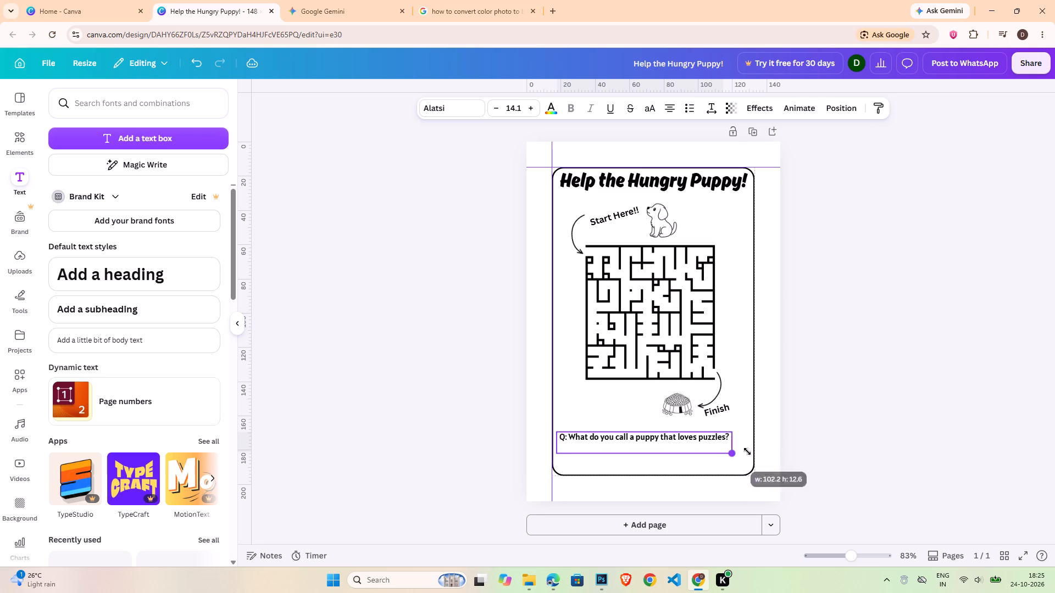
drag(747, 451, 756, 452)
drag(557, 432, 550, 430)
Add the answer line 'A: A "brainy" best friend!!' below the riddle question.
click(585, 451)
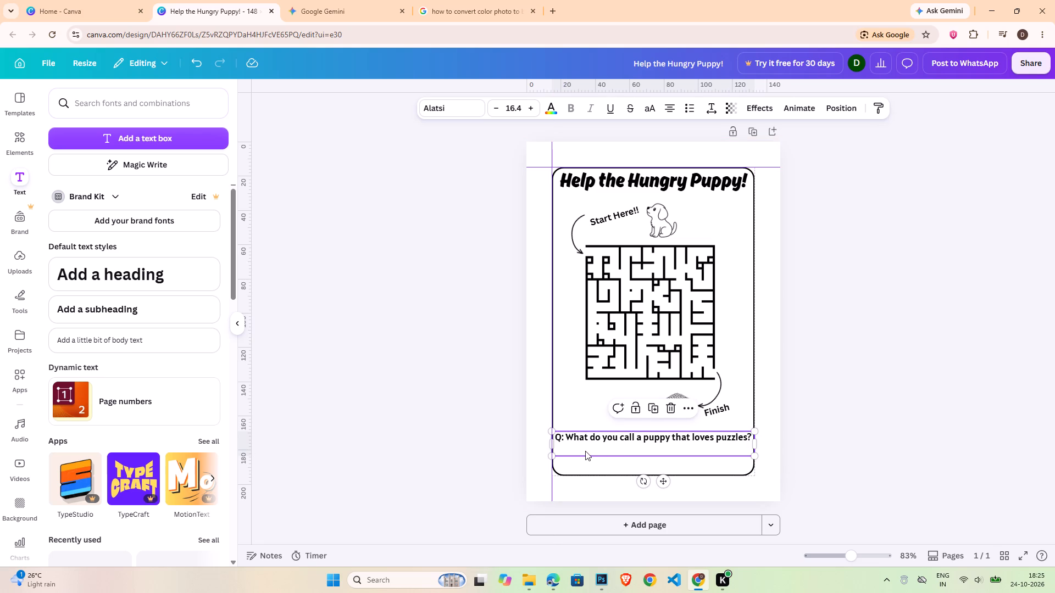
click(573, 451)
key(shift+a)
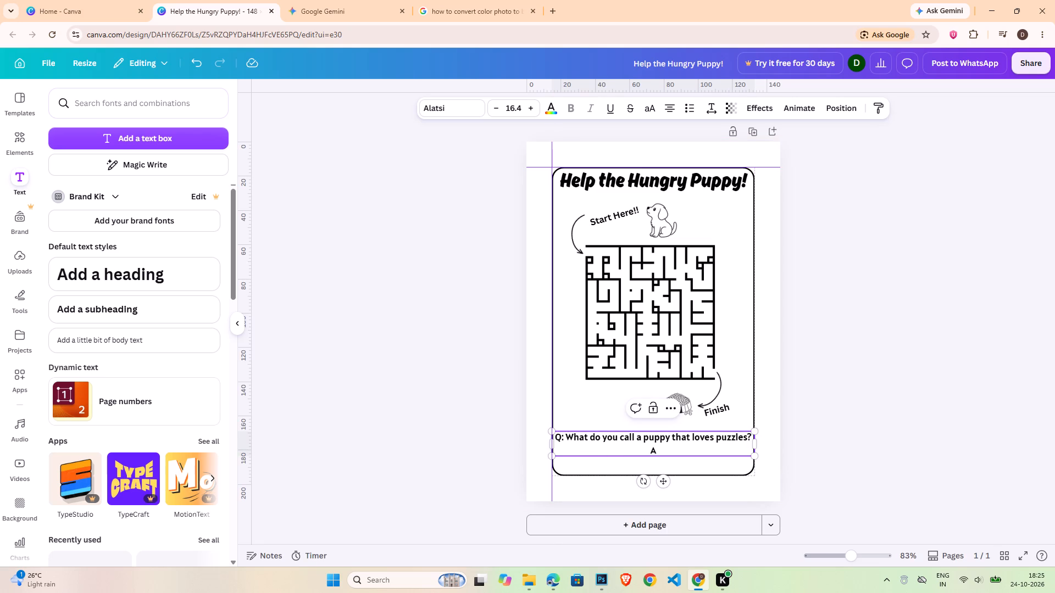
text(:)
key(space)
key(shift+a)
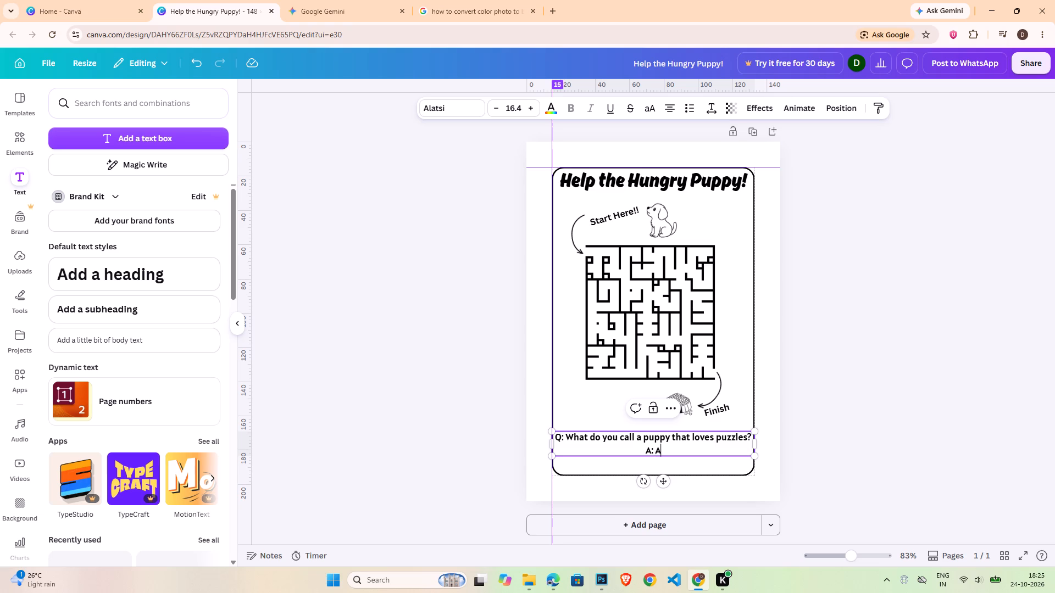
key(BackSpace)
key(space)
key(BackSpace)
text(A)
key(space)
key(shift+quotedbl)
text(brainy)
key(shift+quotedbl)
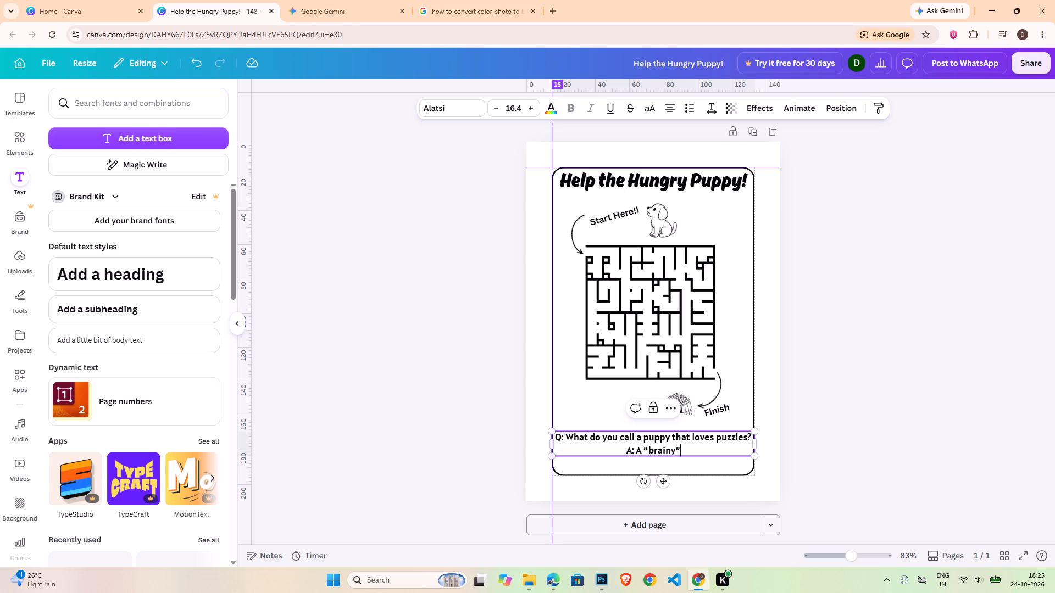
key(space)
text(best frien)
text(d!!)
Left-align both lines of the riddle text.
key(ctrl+a)
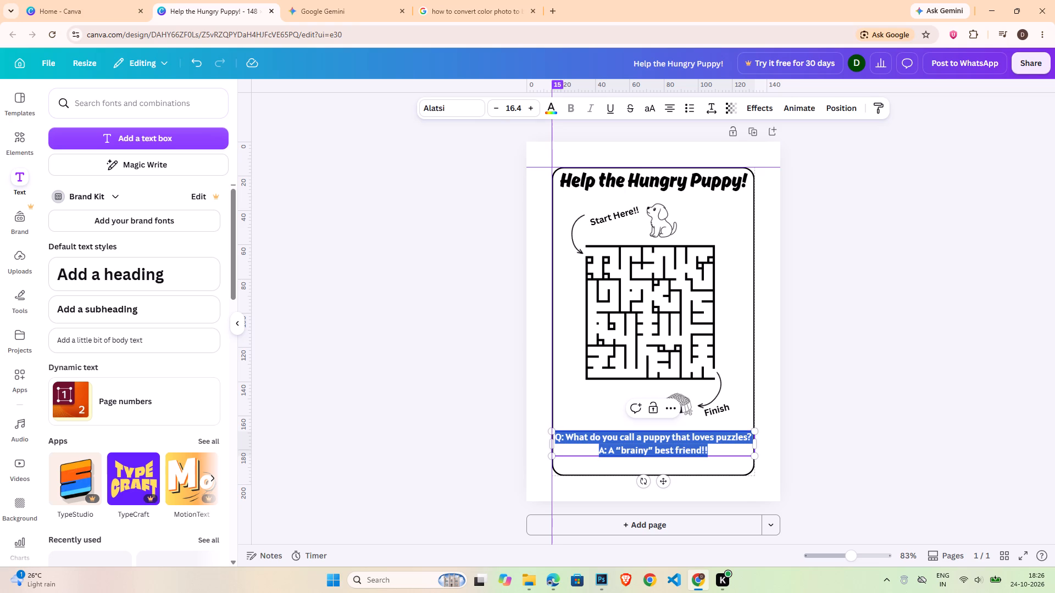
click(667, 109)
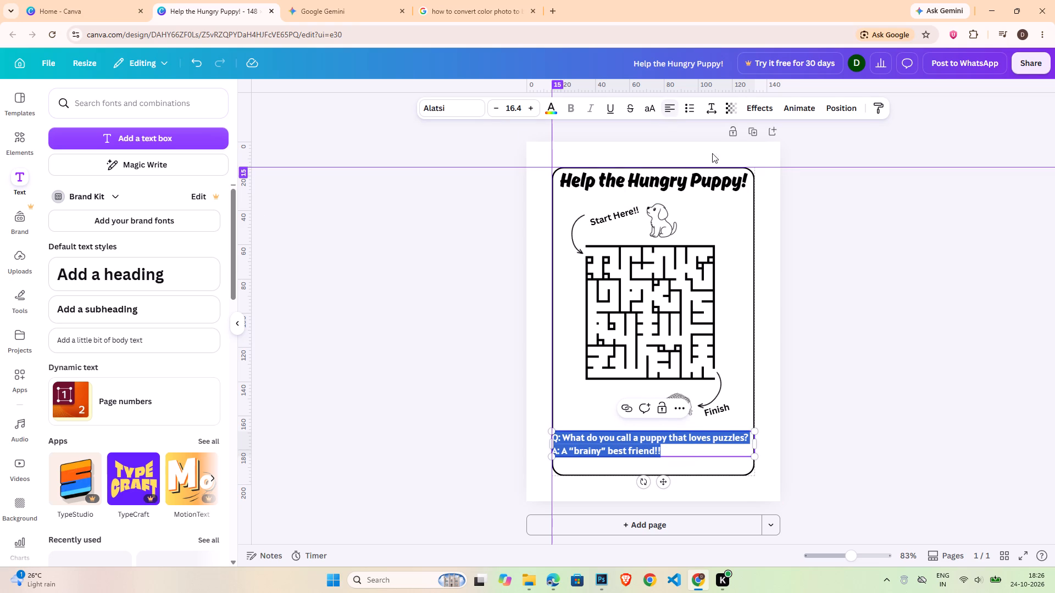
click(880, 317)
Move the riddle text down to just above the frame's bottom edge, keeping both lines inside the border.
drag(629, 447, 640, 452)
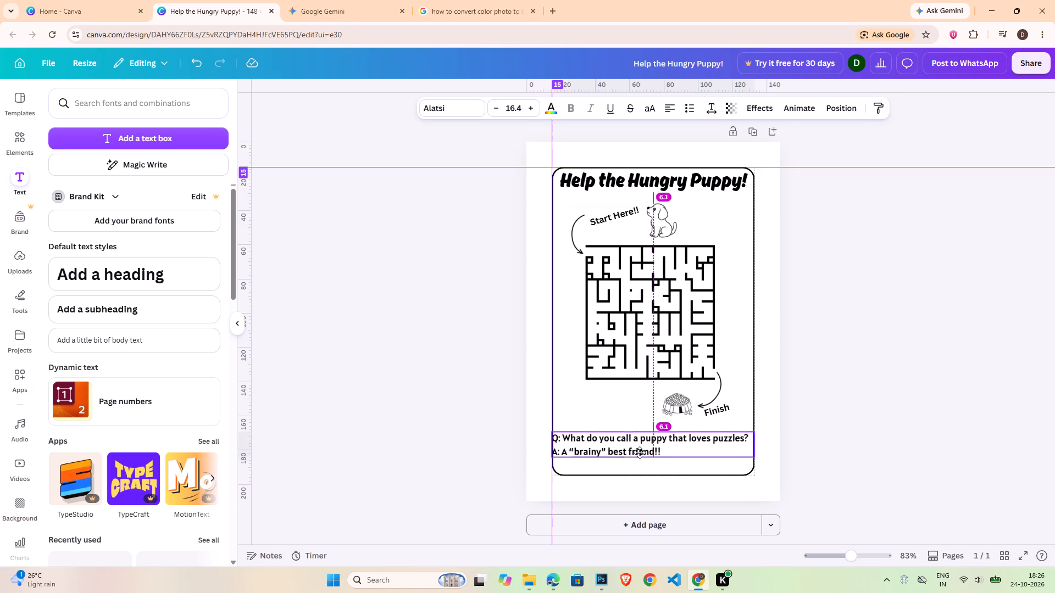
drag(640, 452, 637, 451)
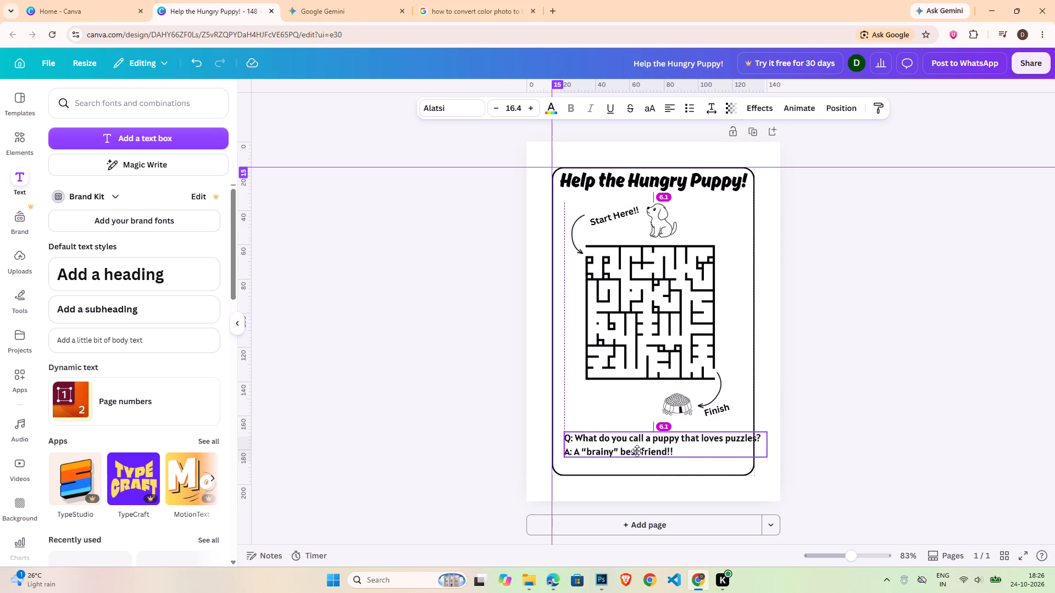
drag(637, 451, 635, 452)
click(851, 404)
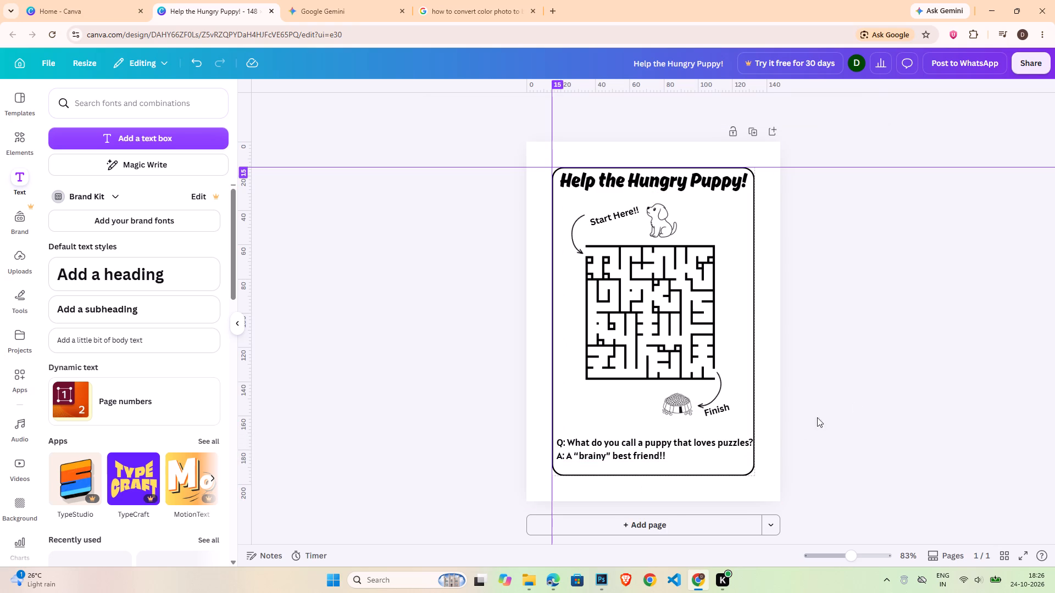
click(682, 454)
key(Left)
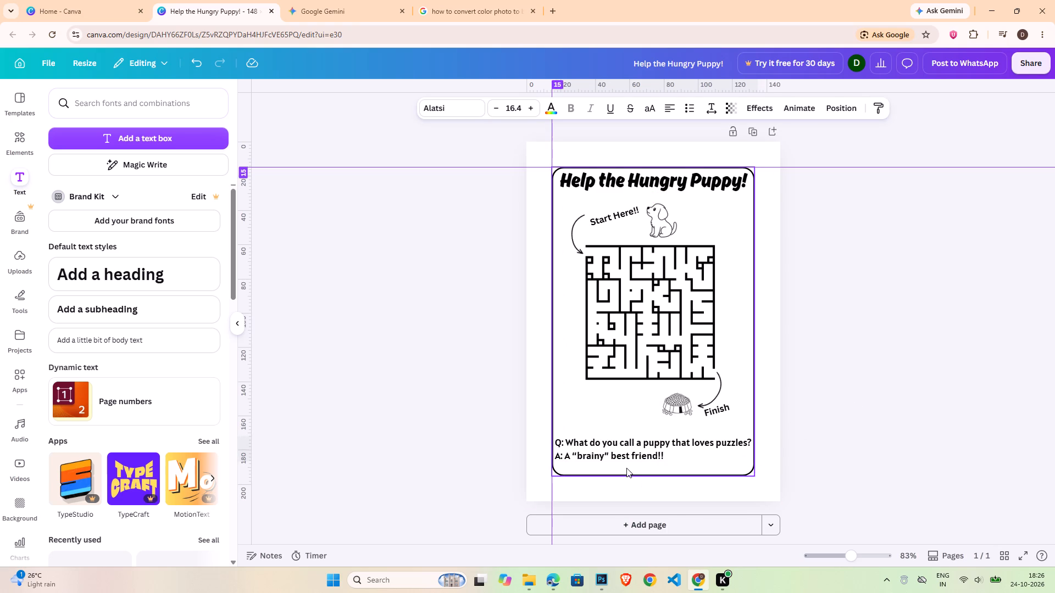
click(852, 396)
drag(732, 450, 732, 450)
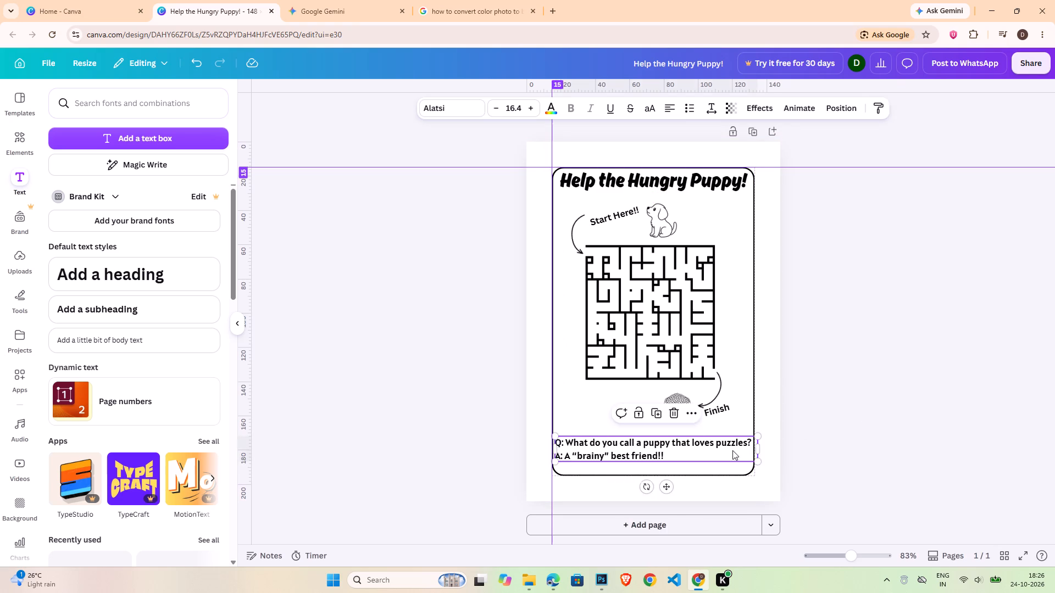
drag(732, 450, 734, 457)
click(854, 426)
Enlarge the maze group to about 119 mm wide so it spans the frame between the title and the riddle.
click(699, 381)
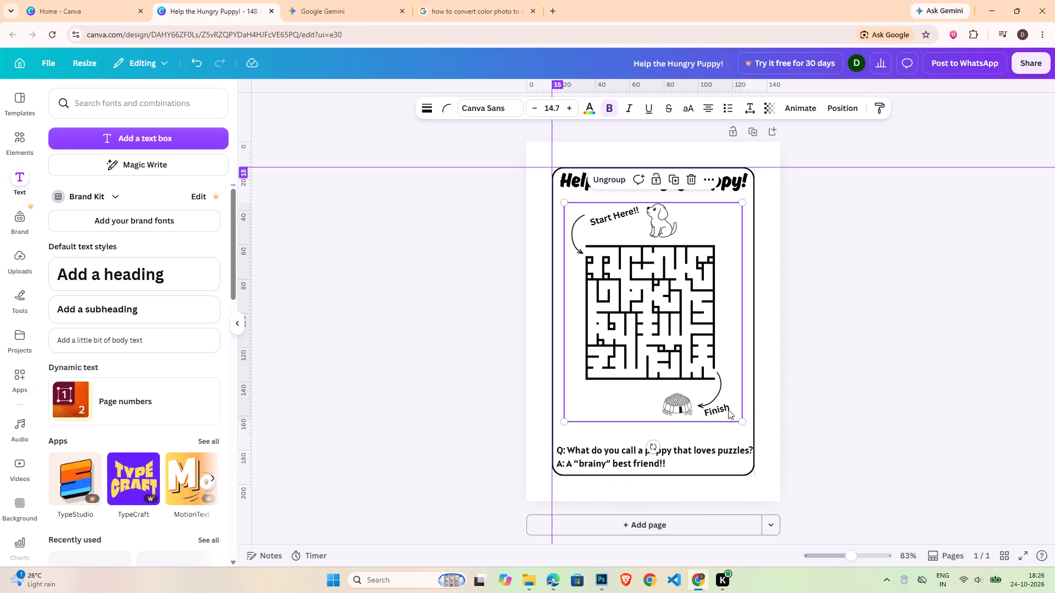
drag(743, 423, 751, 443)
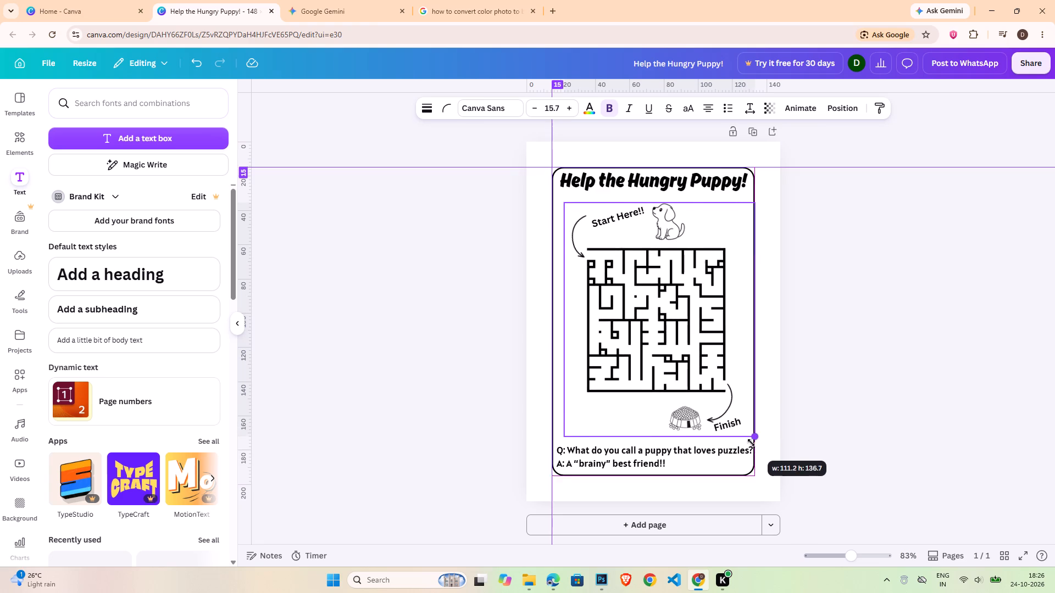
drag(751, 443, 761, 449)
drag(567, 203, 553, 197)
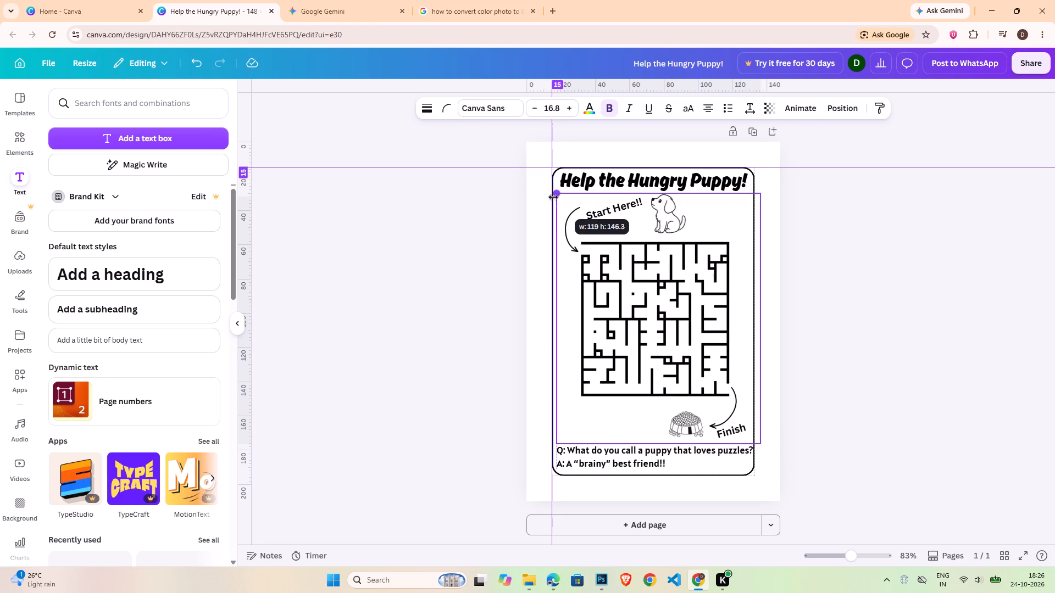
drag(553, 197, 552, 201)
click(659, 242)
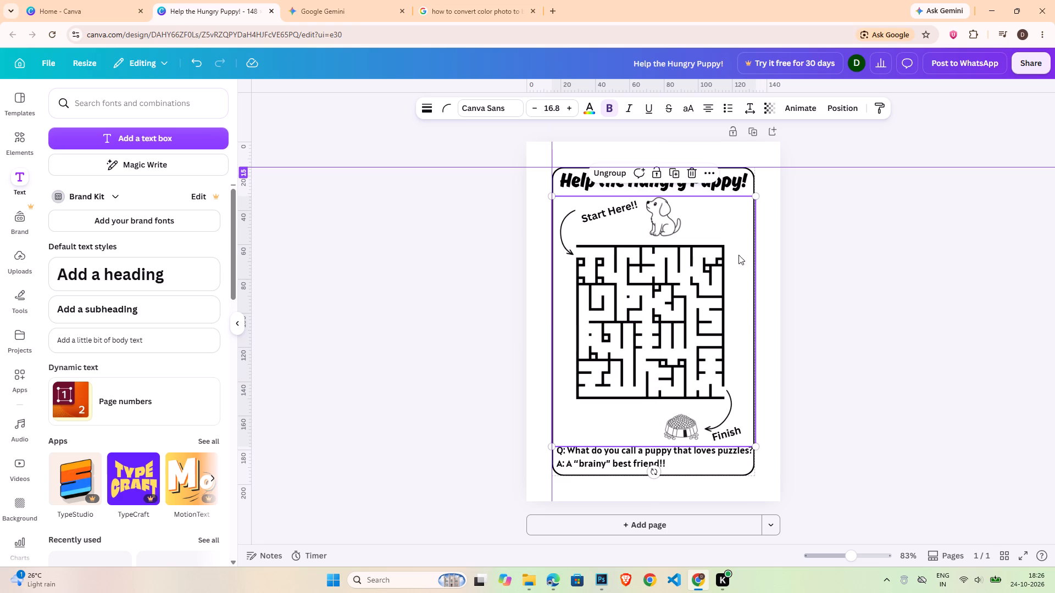
Centre the maze group horizontally with the rounded frame and deselect everything.
click(753, 182)
shift+click(706, 286)
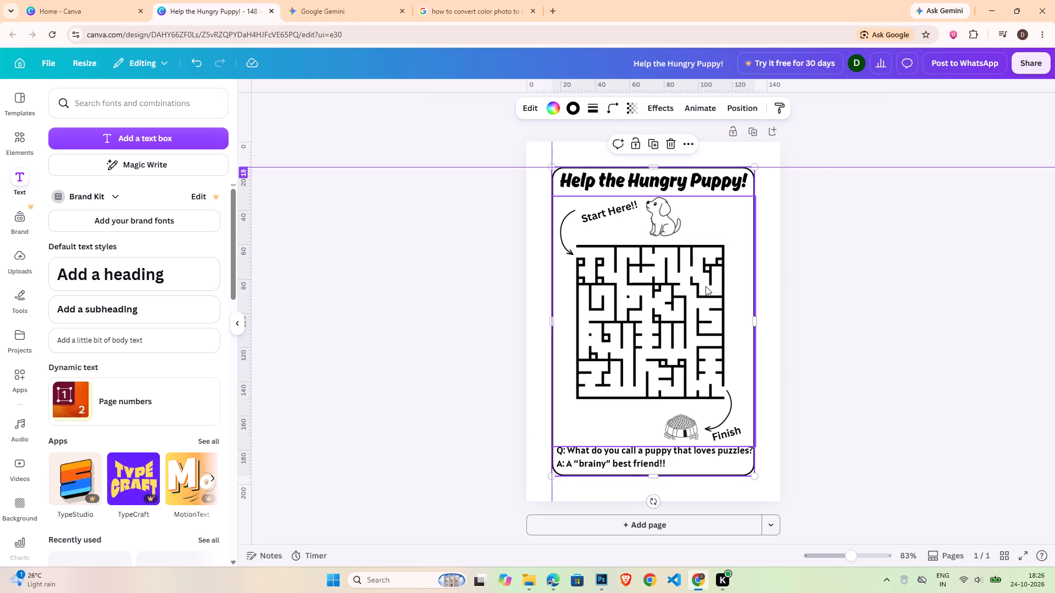
click(864, 107)
click(180, 251)
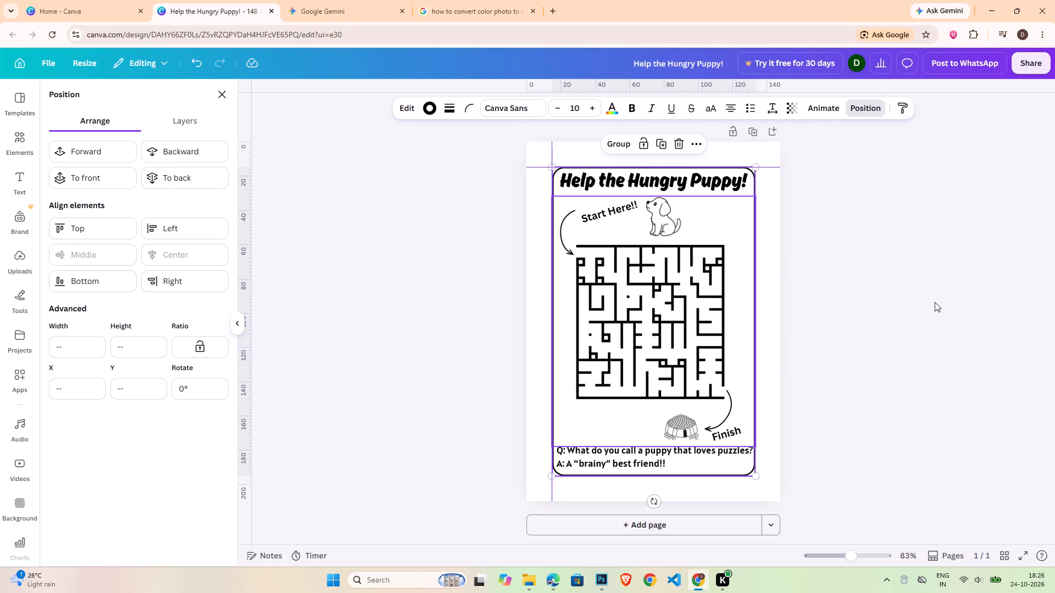
double_click(926, 304)
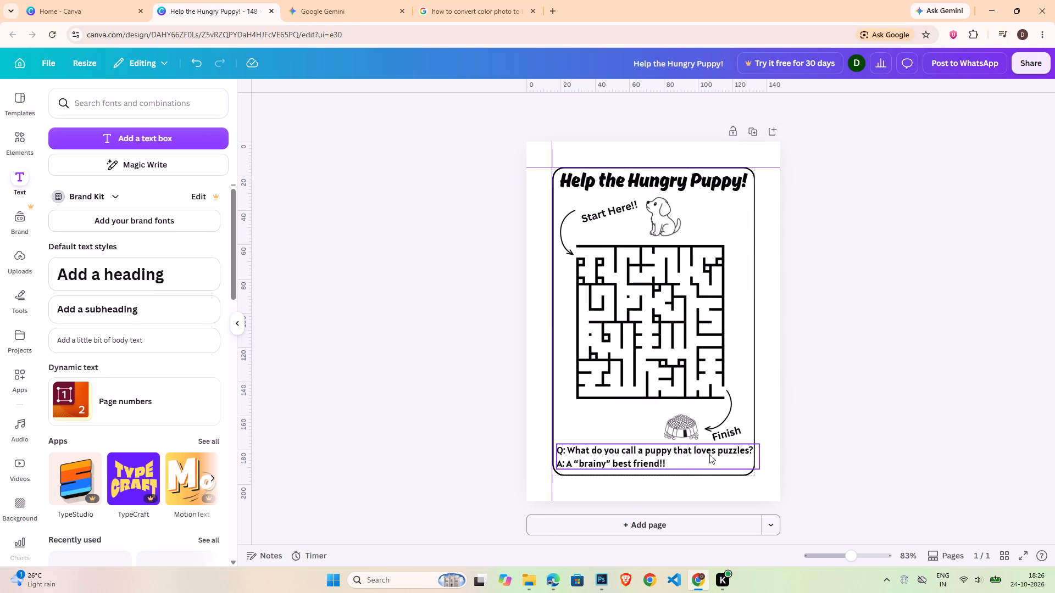
click(831, 384)
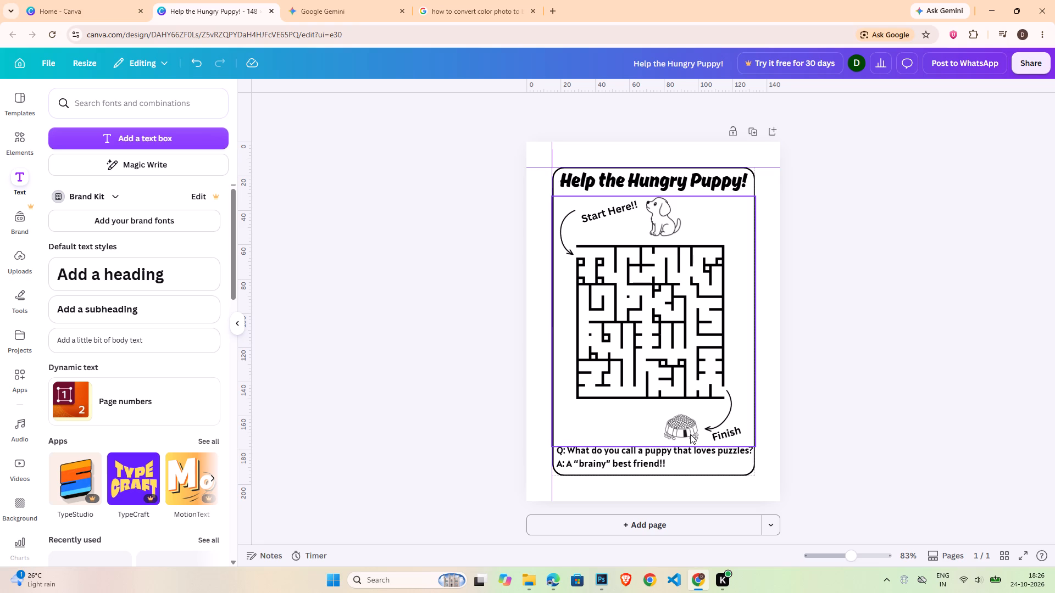
click(828, 170)
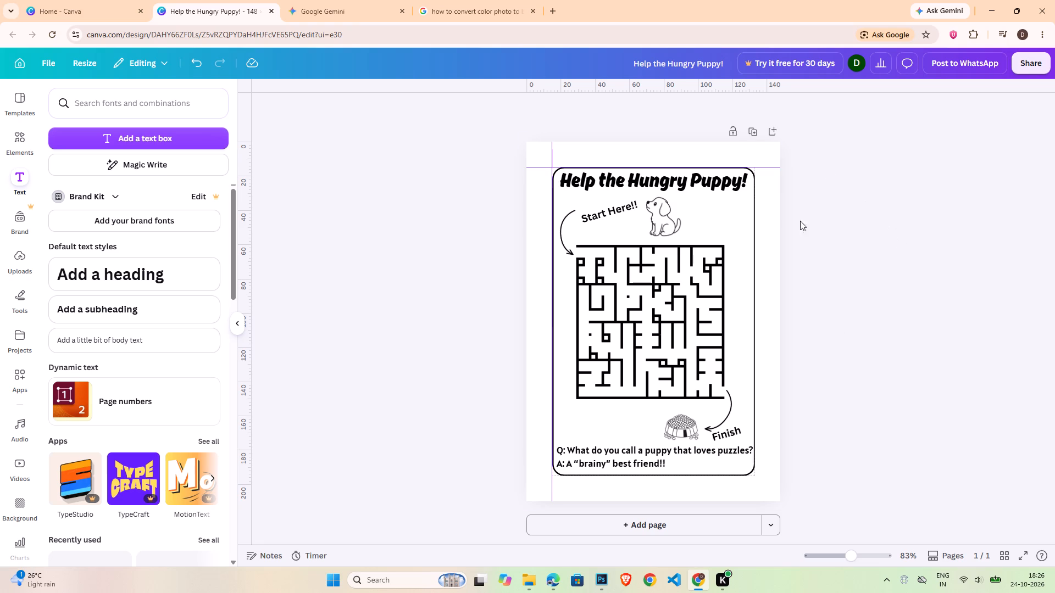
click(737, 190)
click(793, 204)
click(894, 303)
Duplicate the finished maze page.
click(749, 127)
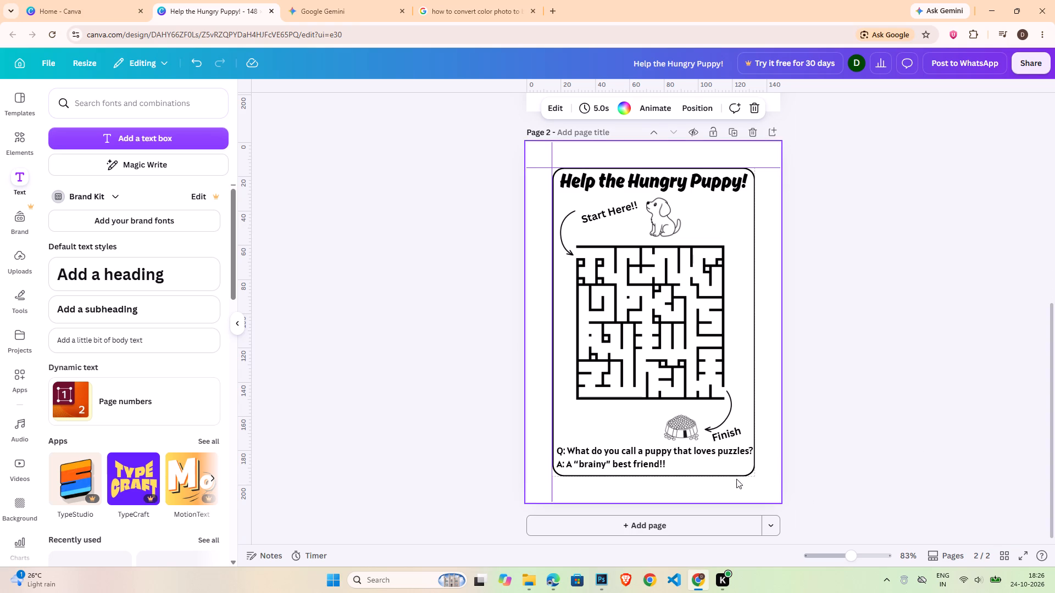
Search the graphics for "dog house" and add the red-roofed dog house with peach plank walls to page 1.
scroll(768, 375, up, 7)
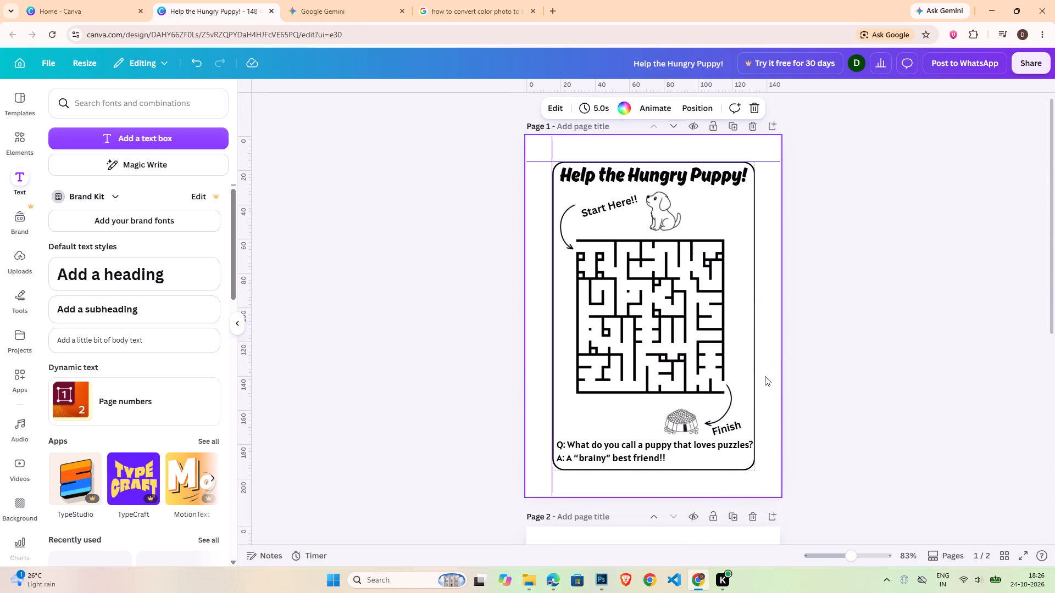
click(20, 135)
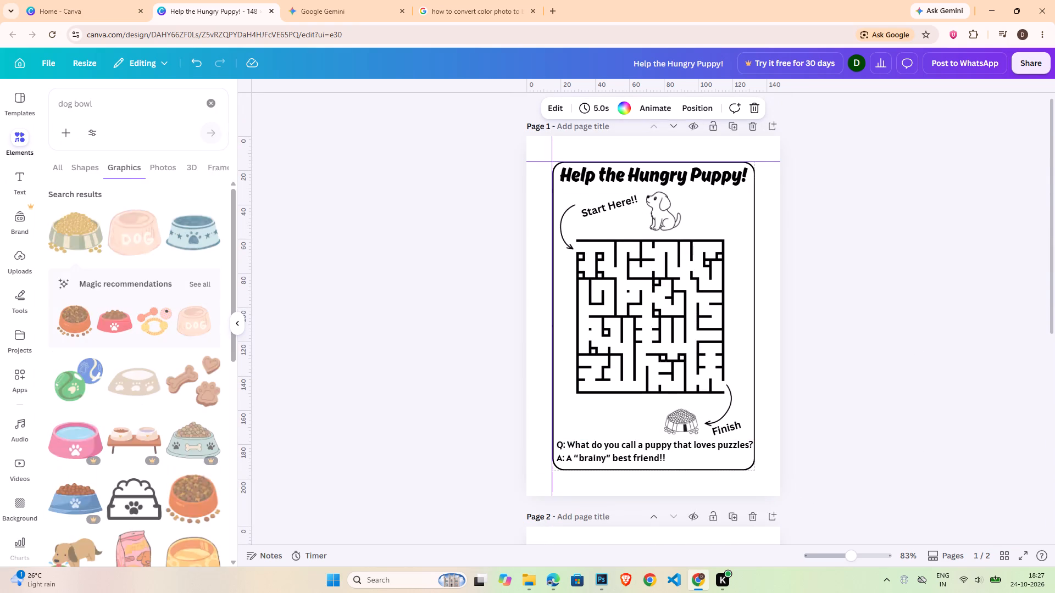
click(114, 105)
double_click(114, 105)
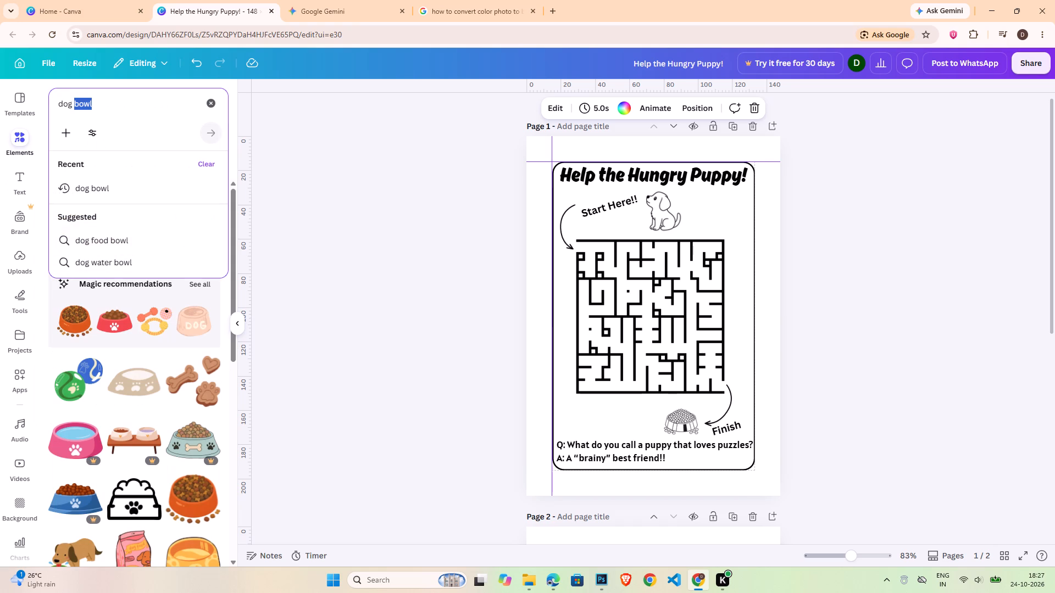
key(h)
key(o)
key(u)
key(s)
key(e)
key(Return)
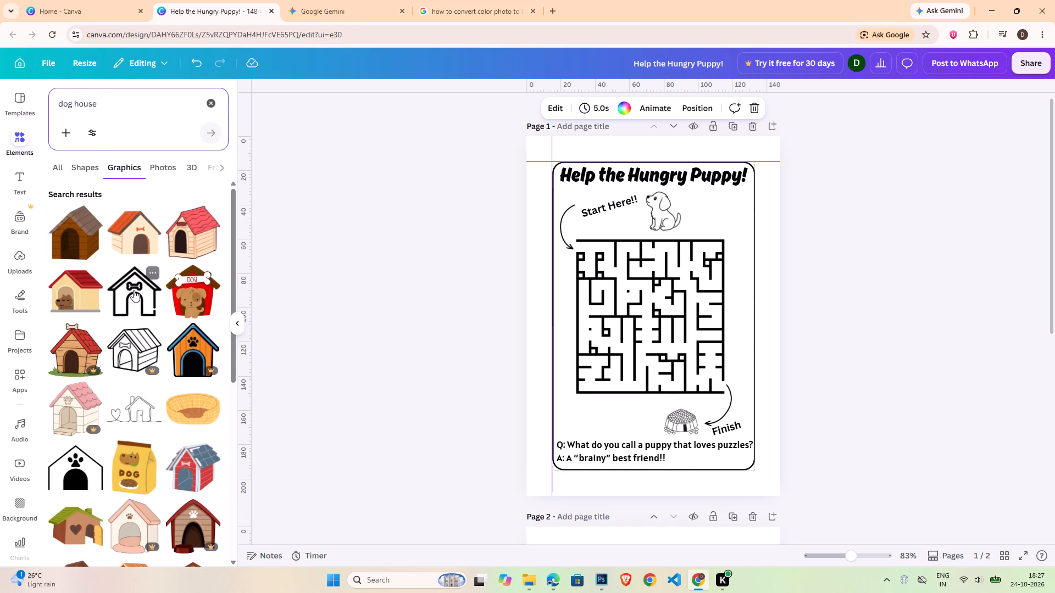
click(178, 250)
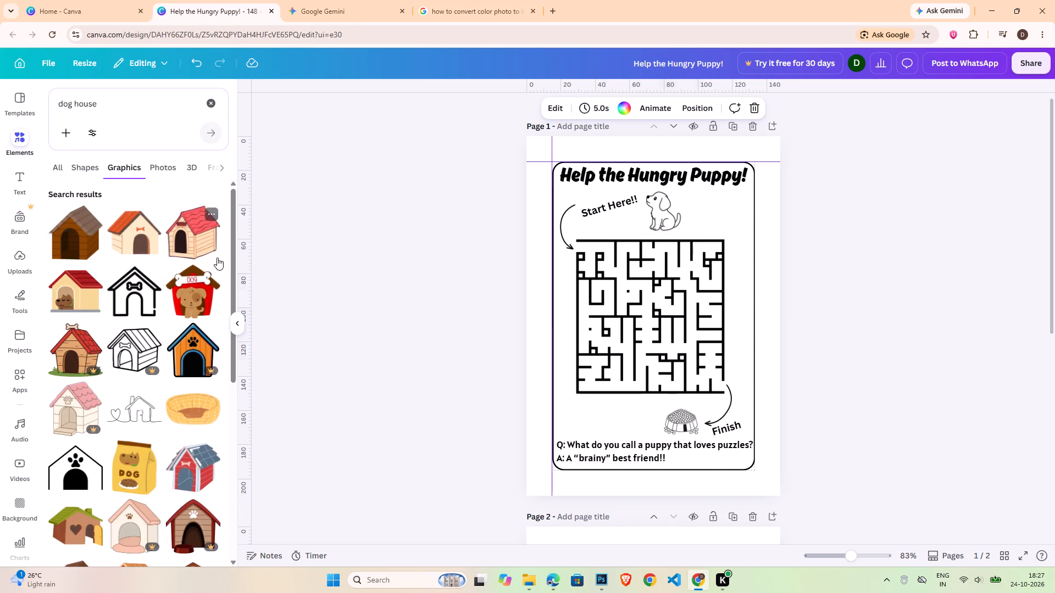
Apply the Simple lined style match to the dog house so it becomes a black-and-white line drawing.
click(524, 110)
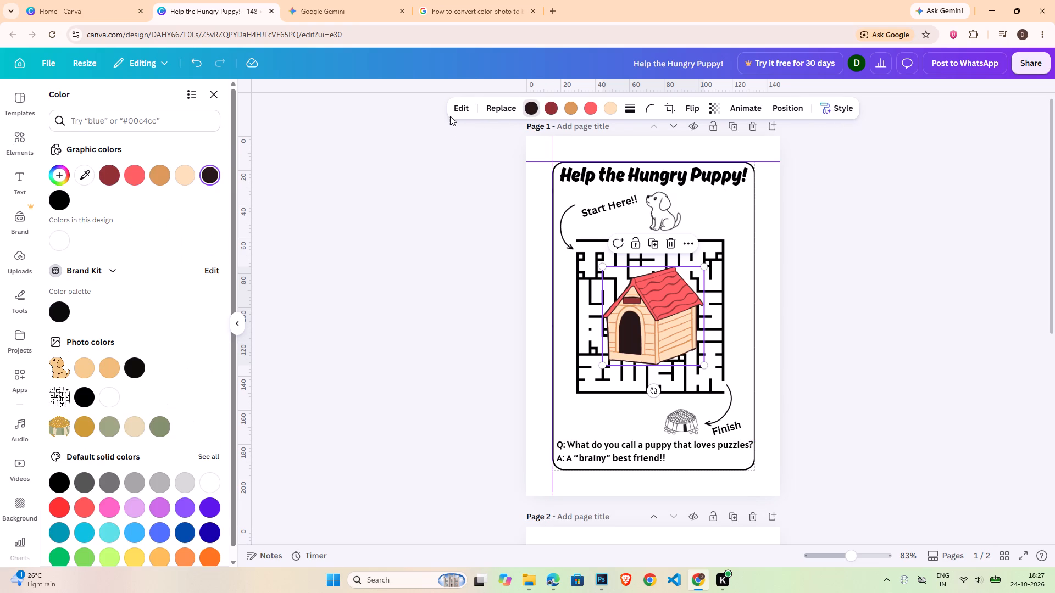
click(450, 111)
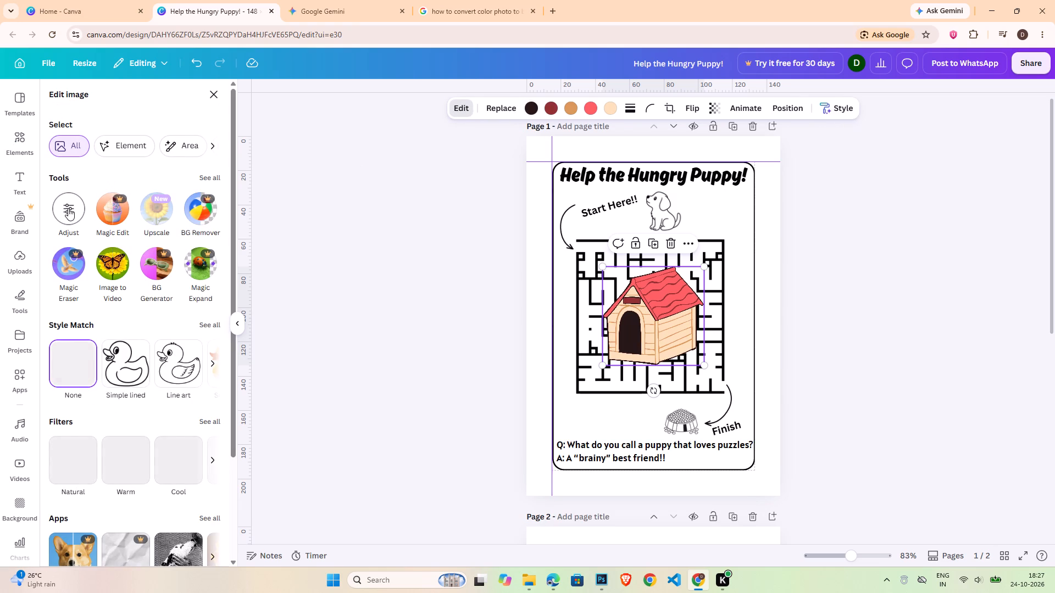
click(111, 356)
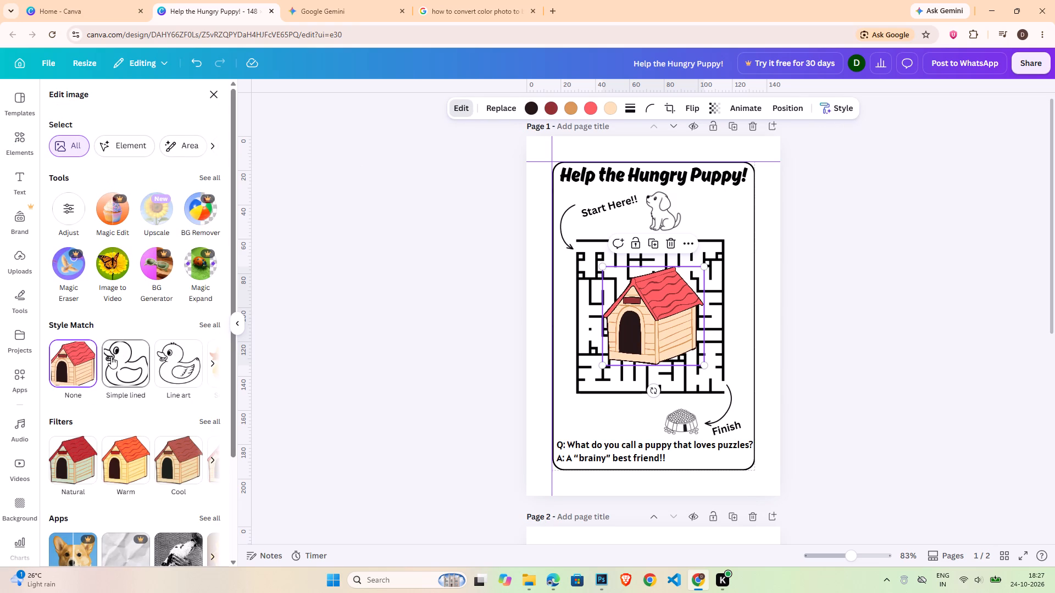
click(216, 323)
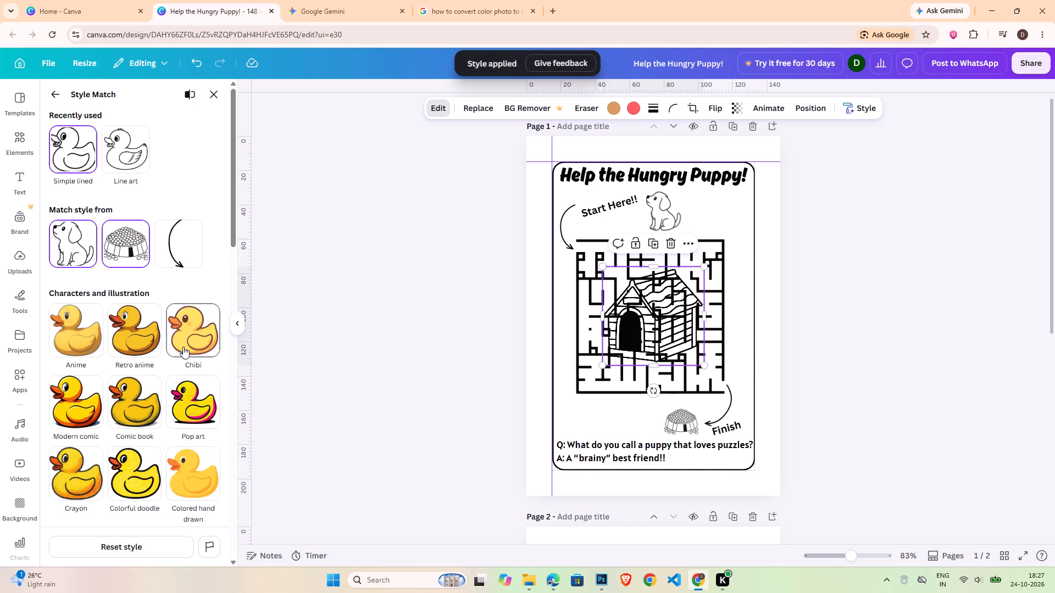
Shrink the dog house to a small icon and place it just right of the puppy, above the maze, leaving it deselected.
drag(669, 344, 738, 376)
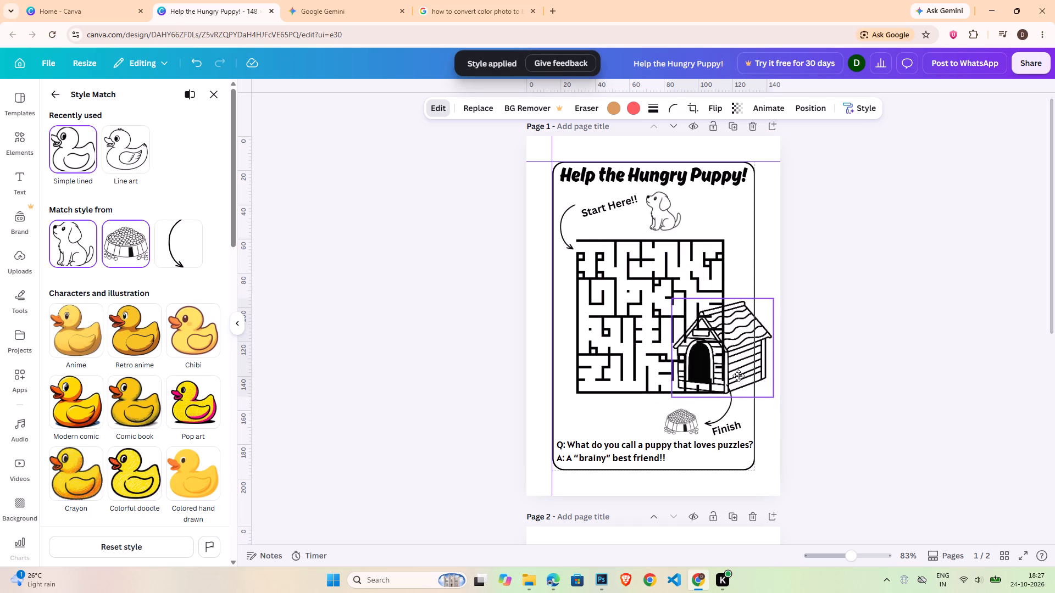
drag(738, 376, 736, 376)
drag(774, 397, 745, 354)
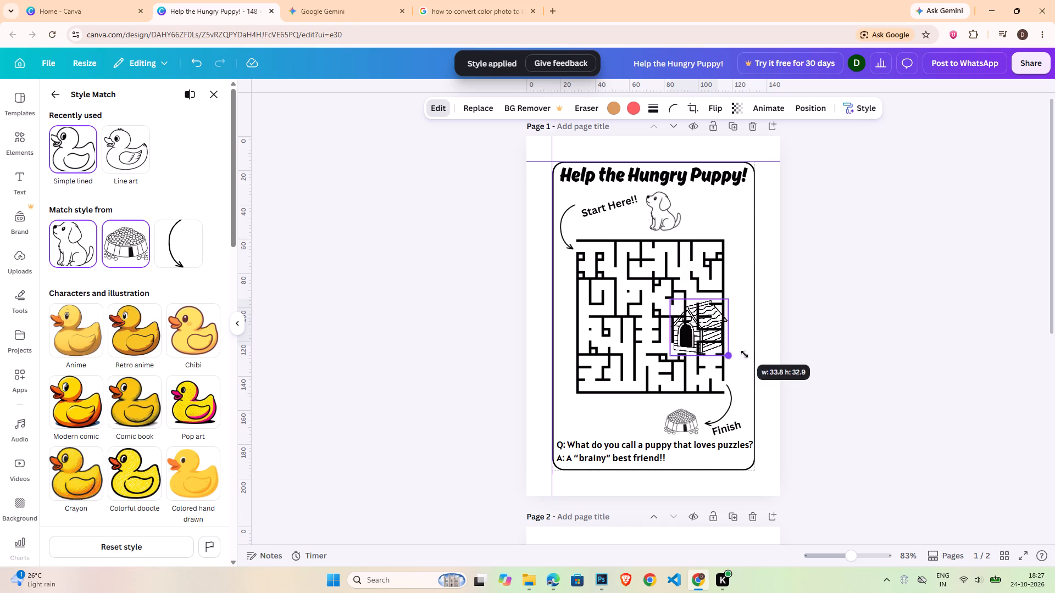
drag(745, 354, 747, 359)
drag(721, 350, 739, 251)
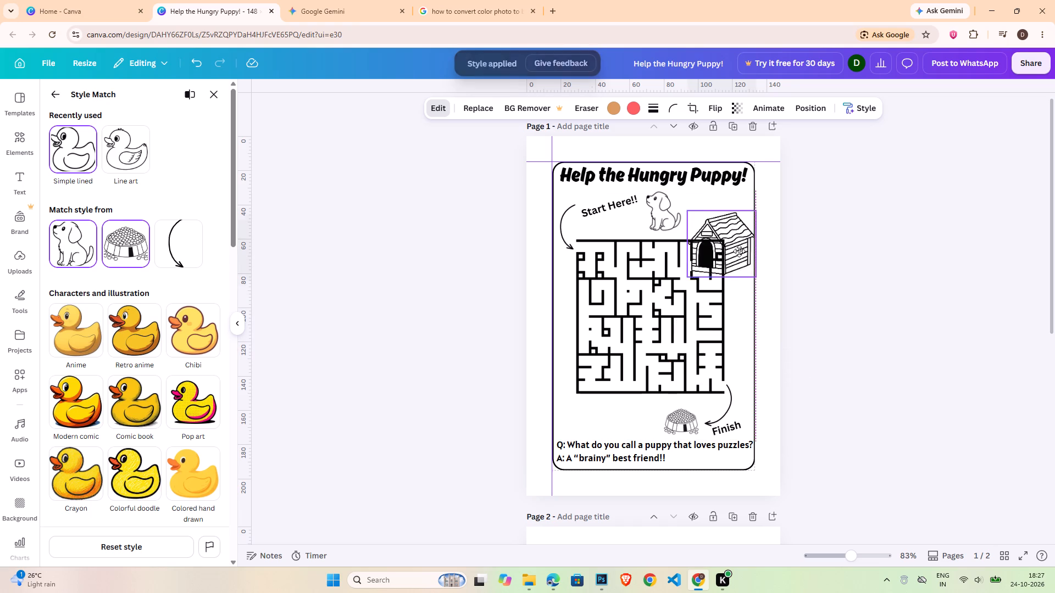
drag(739, 251, 739, 231)
drag(759, 247, 758, 245)
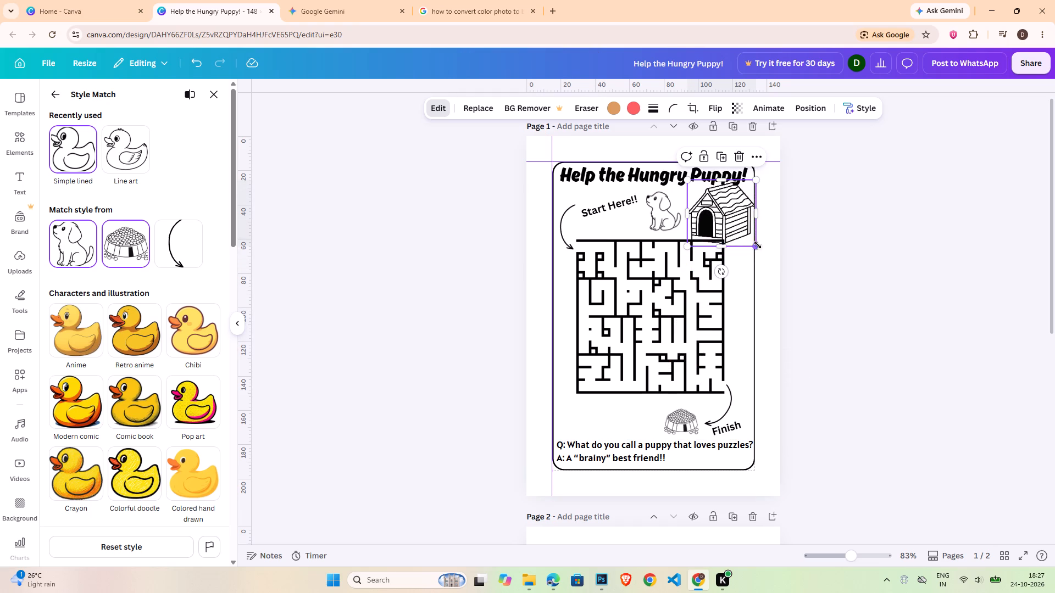
drag(758, 245, 720, 200)
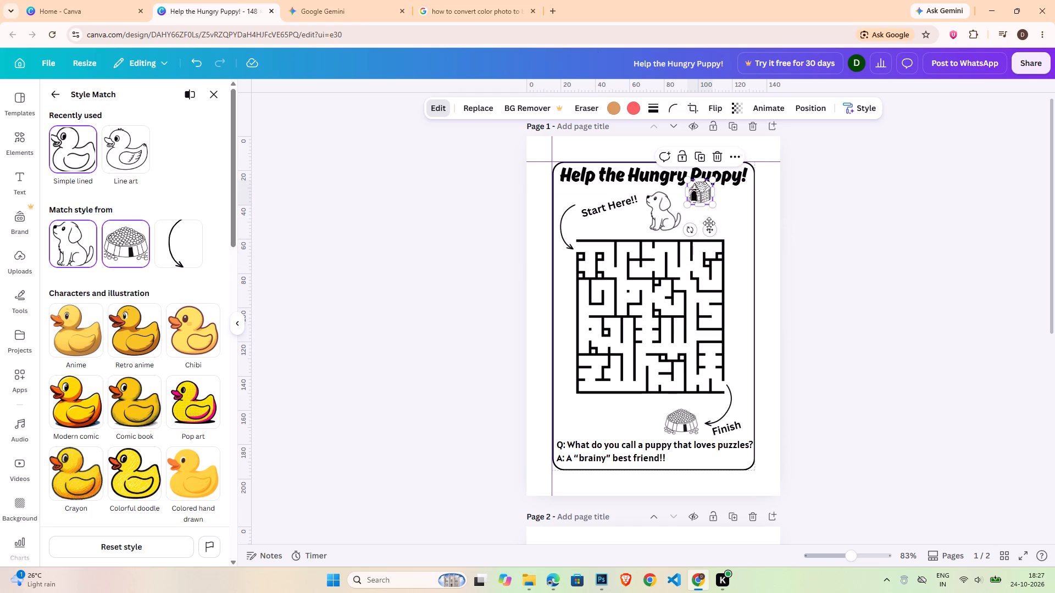
drag(709, 223, 714, 251)
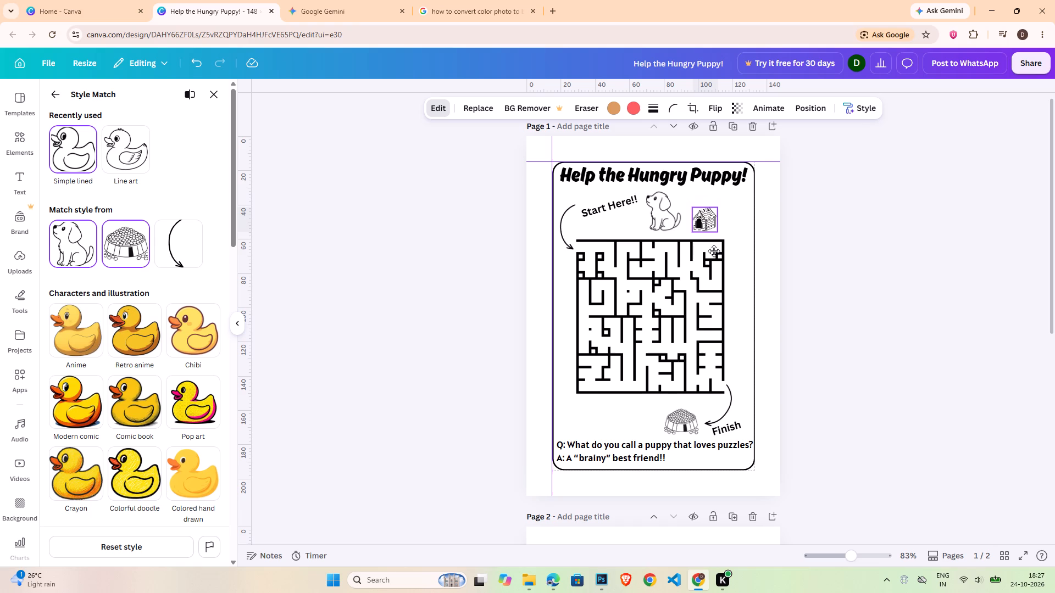
drag(714, 251, 711, 251)
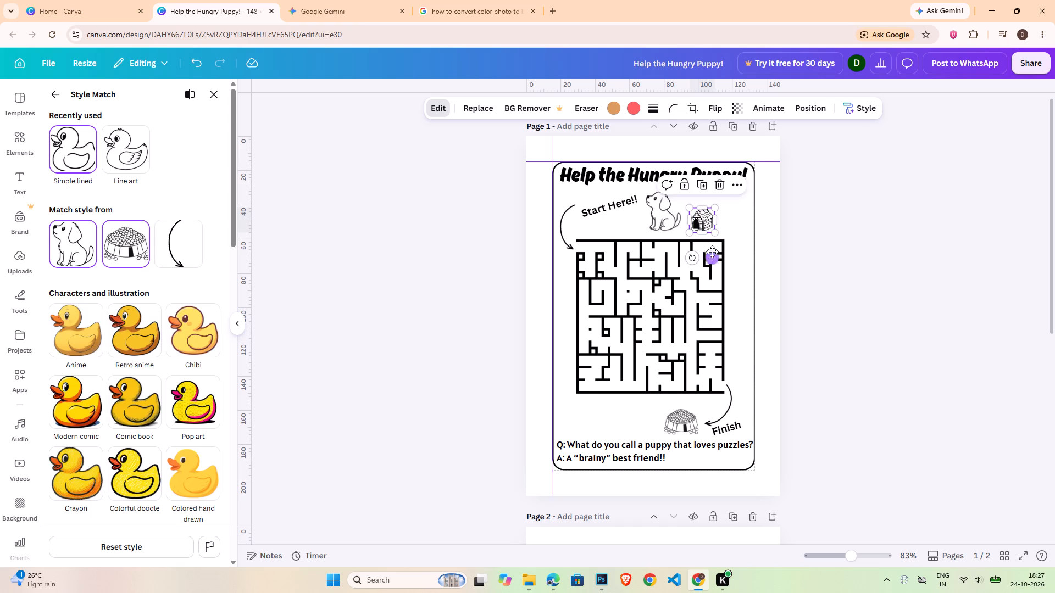
click(881, 290)
click(863, 355)
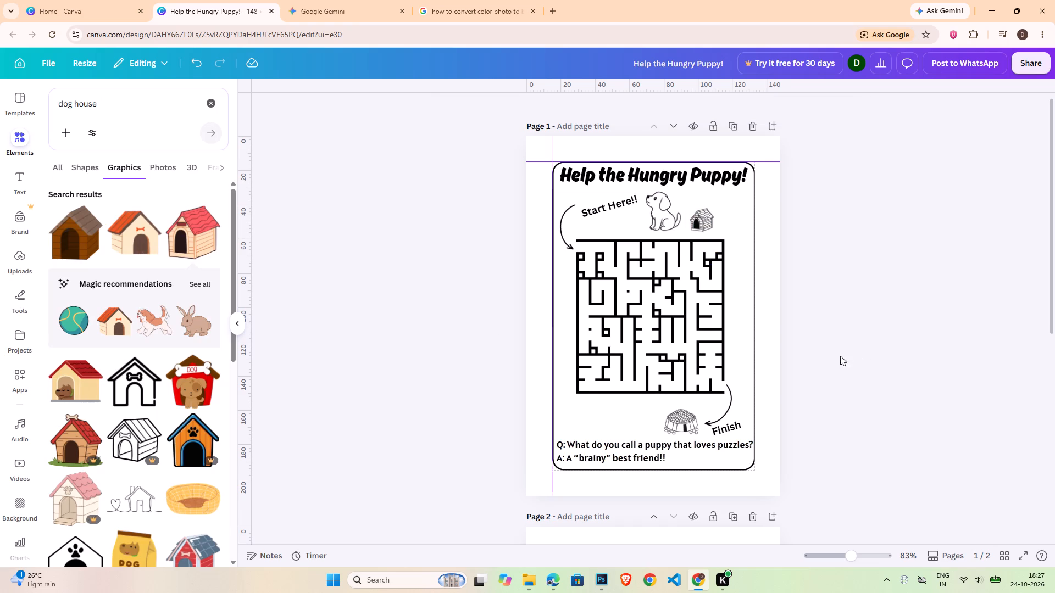
Search the graphics for "ball" and add the outlined beach ball to page 1.
triple_click(111, 105)
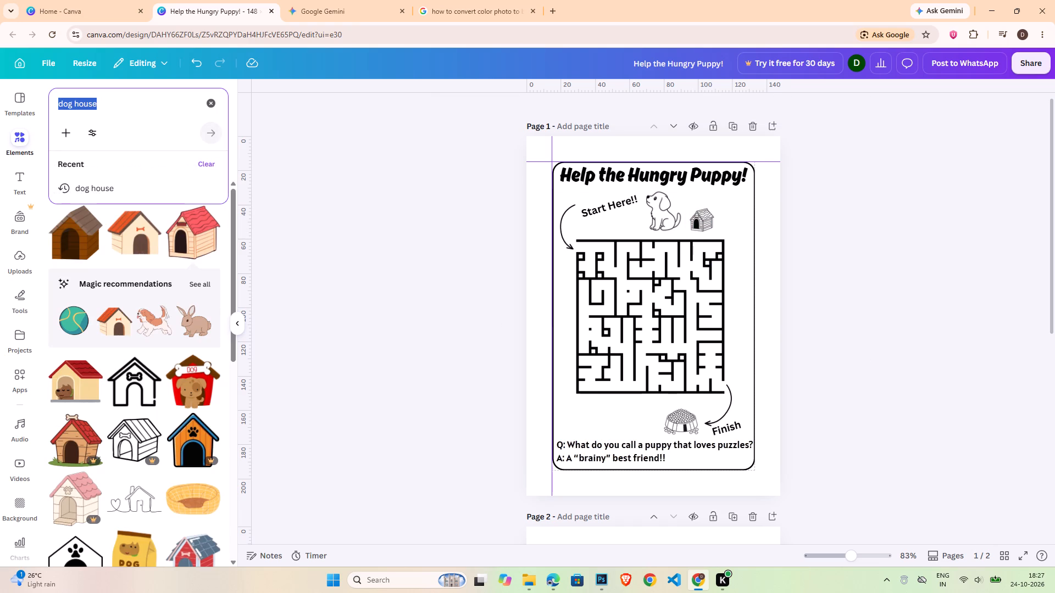
key(b)
text(all)
key(Return)
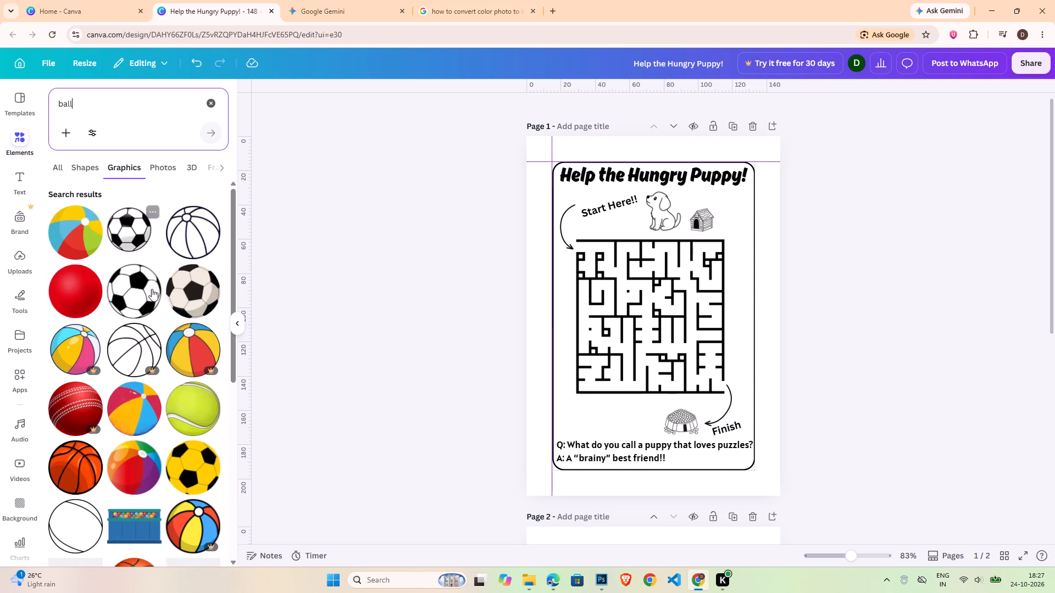
click(197, 221)
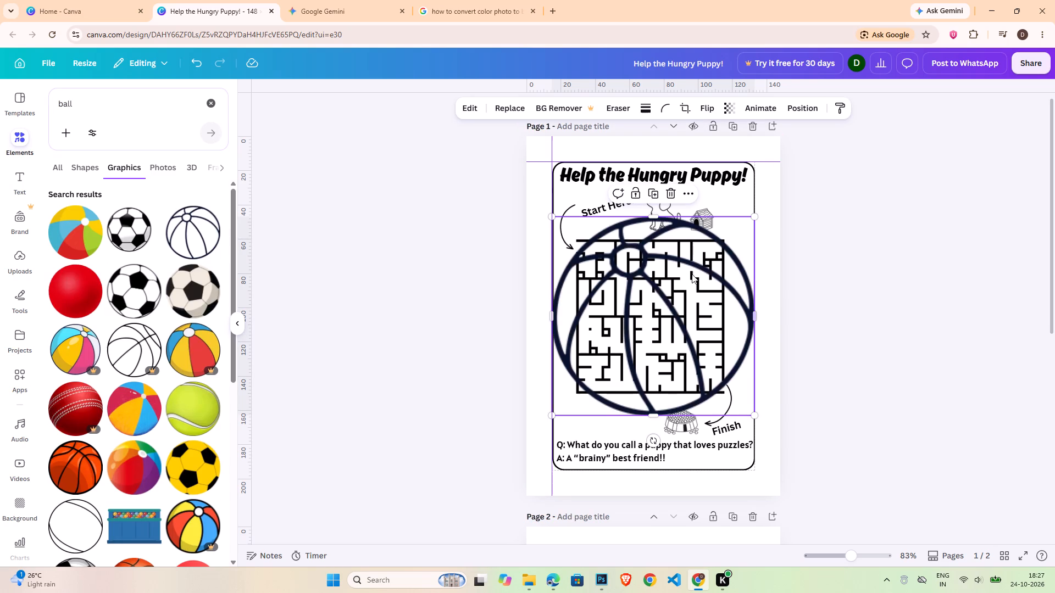
Shrink the beach ball to a small icon and place it between the frame's left border and the maze's left wall.
drag(552, 216, 709, 314)
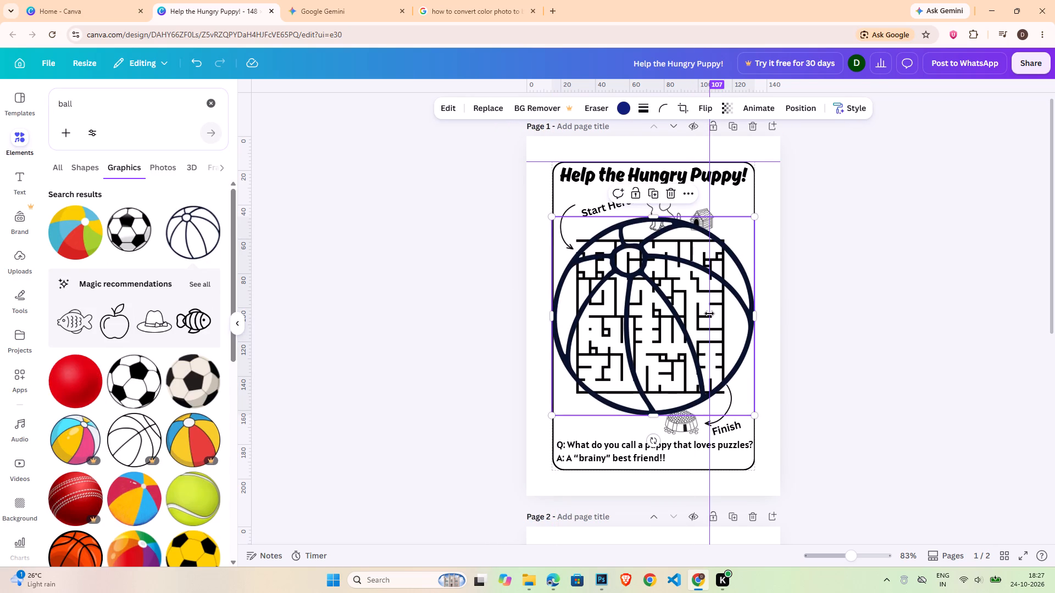
key(ctrl+z)
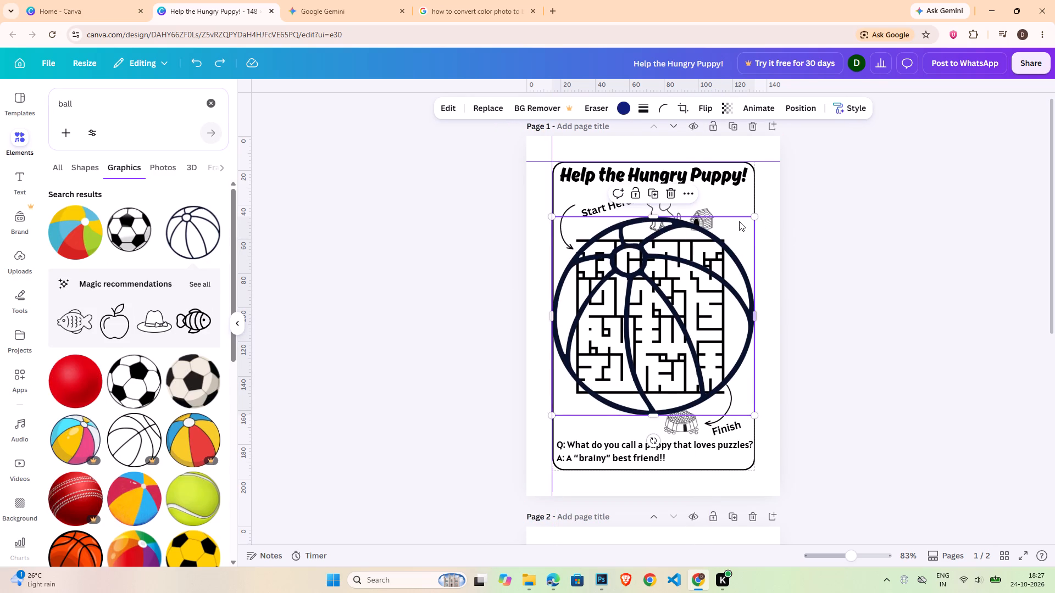
drag(757, 217, 579, 400)
drag(572, 440, 575, 323)
drag(579, 277, 578, 286)
click(806, 299)
Search the graphics for "tree" and add the simple black outline tree with a rounded crown to page 1.
click(114, 92)
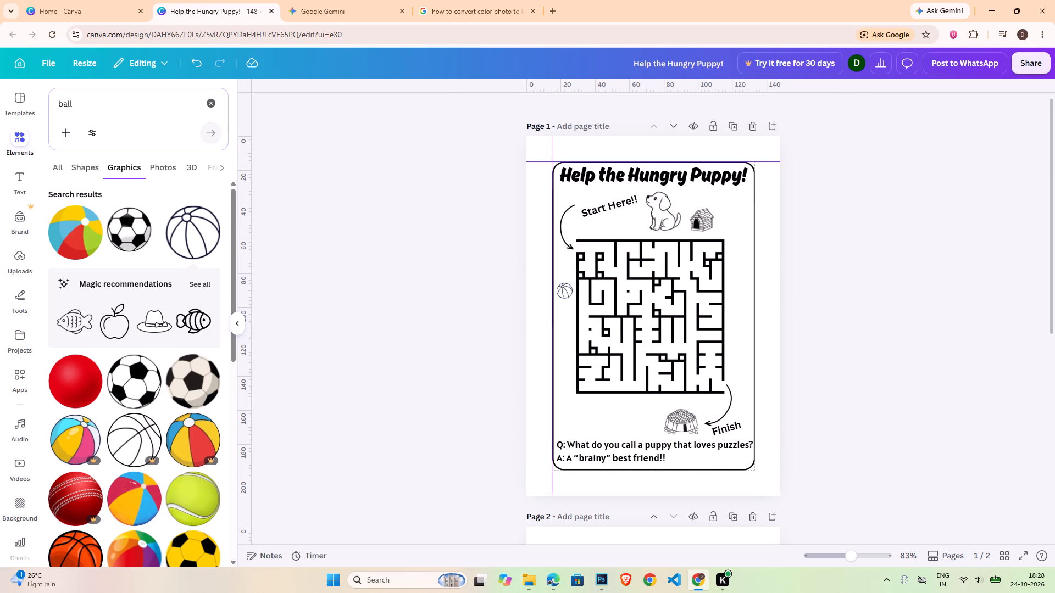
double_click(116, 102)
text(tree)
key(Return)
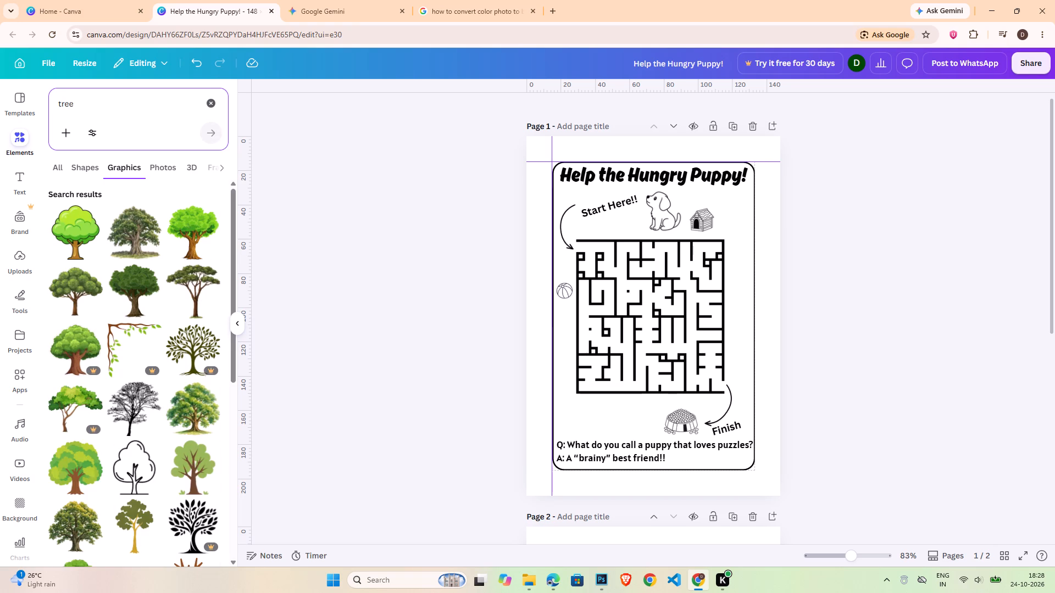
click(120, 474)
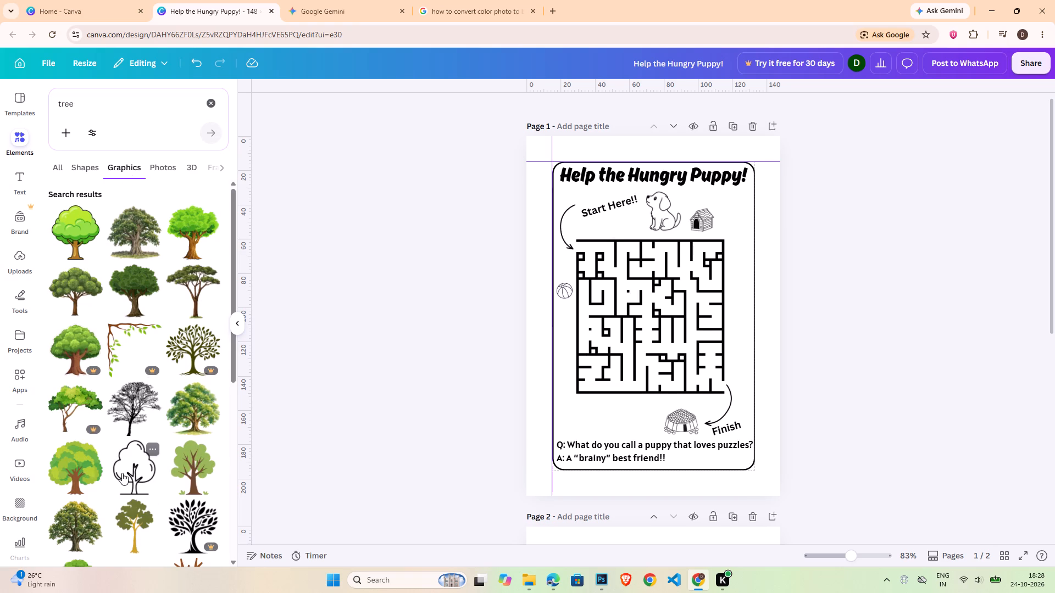
Shrink the tree to a small icon and place it between the maze's right wall and the frame's right border.
drag(611, 252, 623, 259)
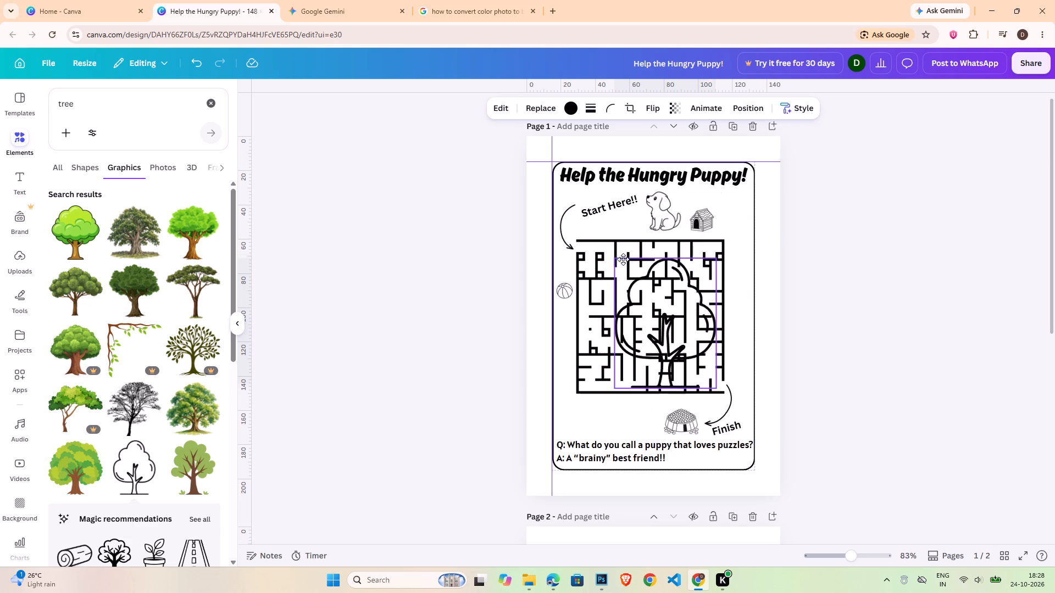
drag(623, 259, 688, 253)
drag(778, 382, 717, 287)
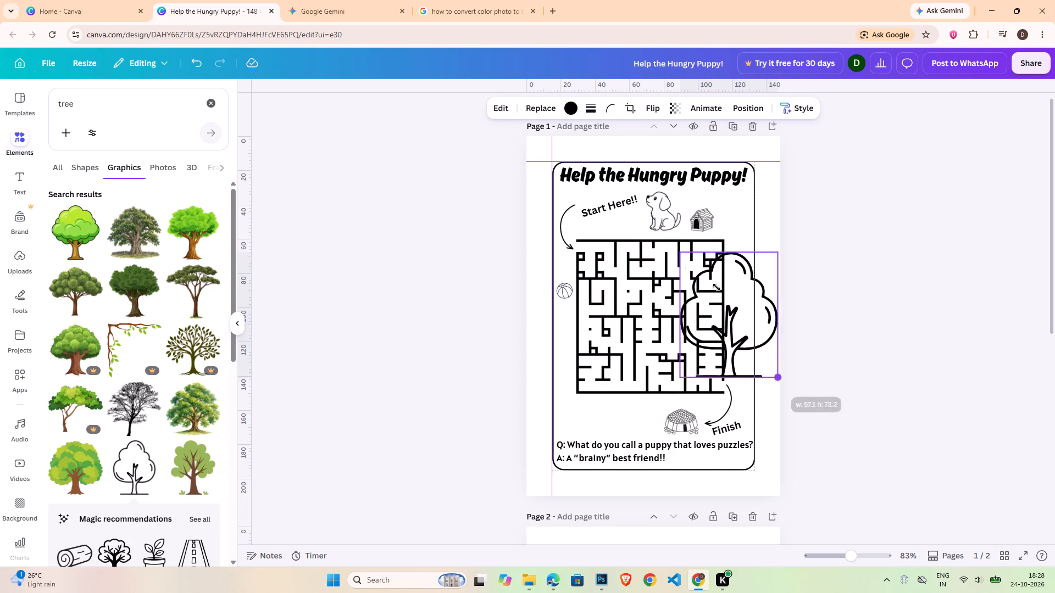
drag(717, 287, 714, 275)
drag(701, 307, 748, 350)
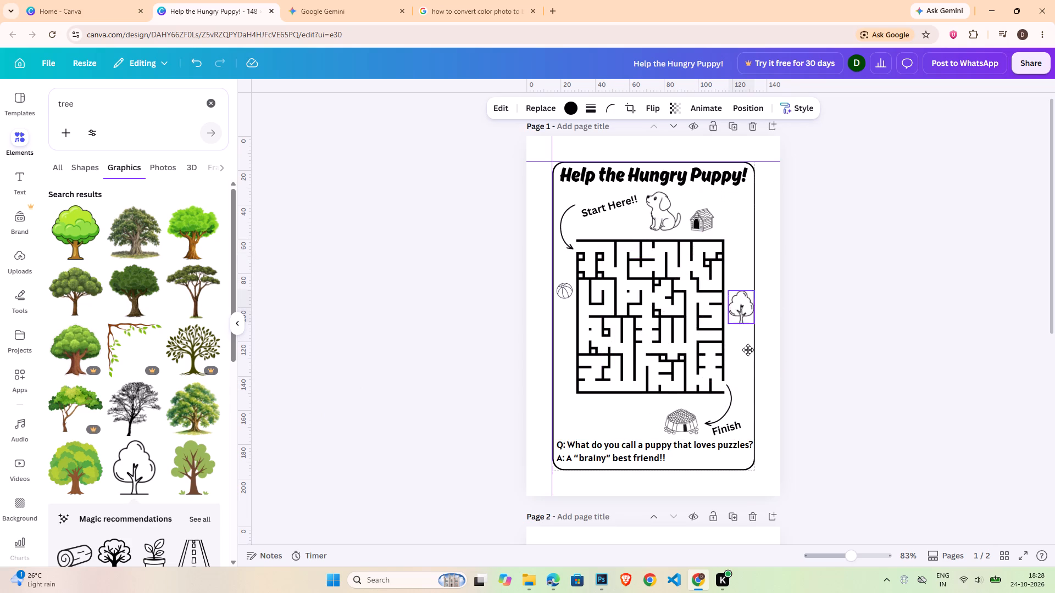
drag(748, 350, 746, 354)
drag(724, 301, 729, 306)
click(824, 347)
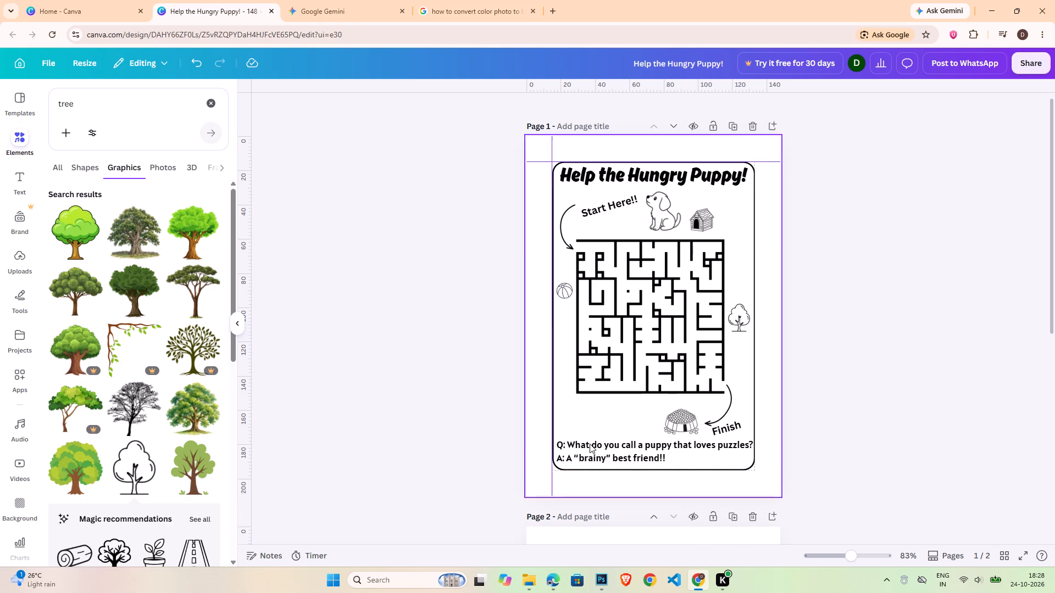
Search the graphics for "flower" and look through the results for a line-art flower.
double_click(88, 98)
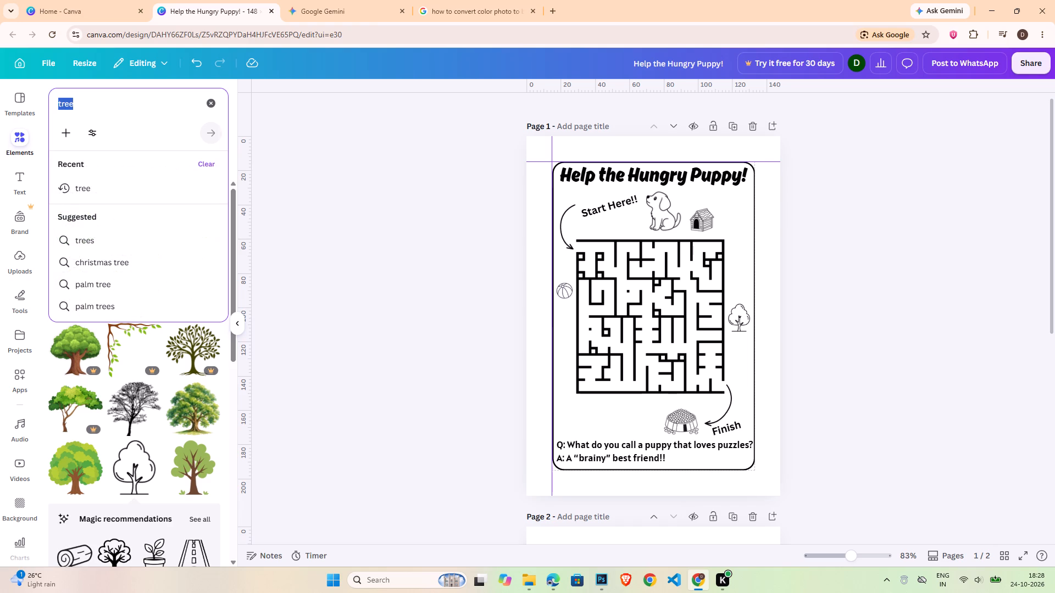
key(f)
text(lower)
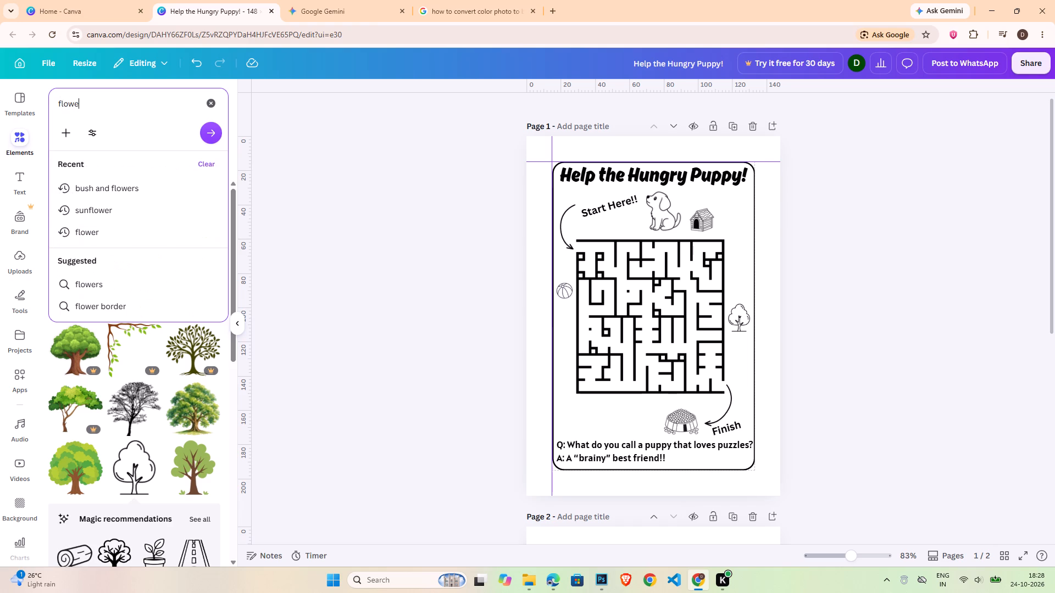
key(Return)
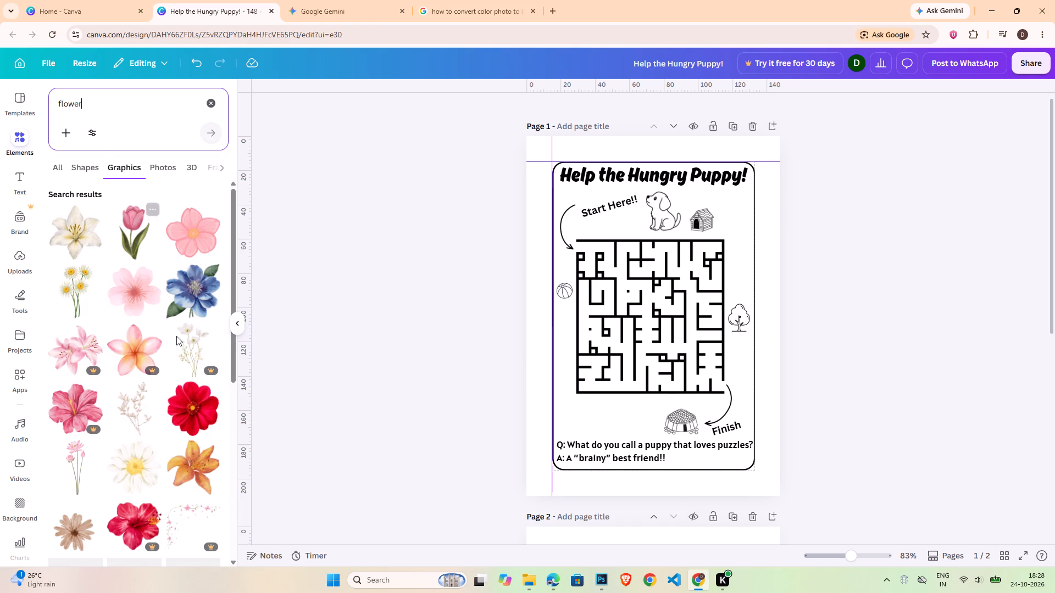
scroll(151, 347, down, 9)
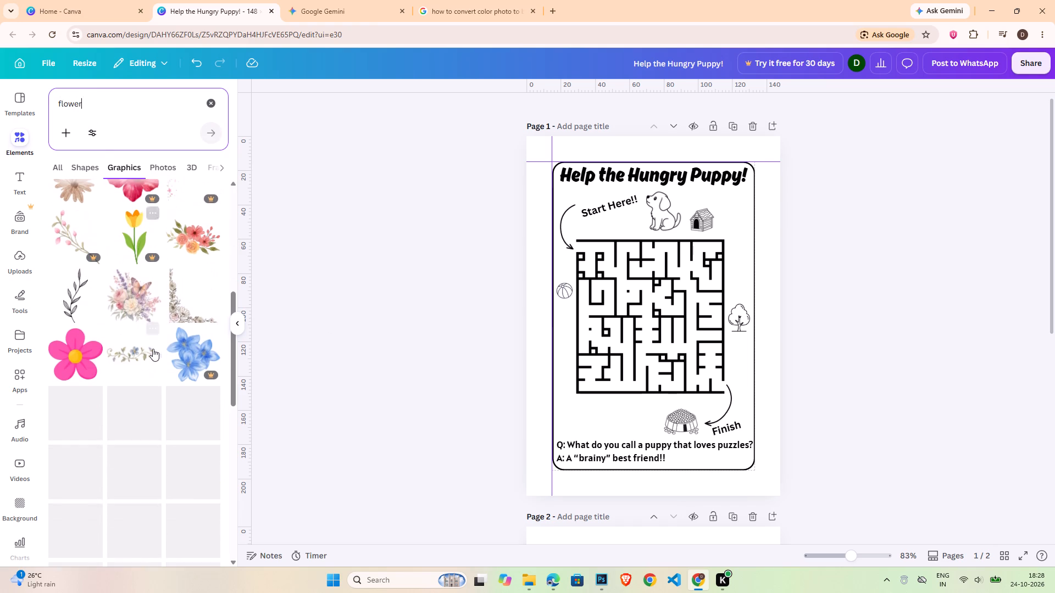
Refine the graphics search to "flower black outlines" and add the outlined flower with a long stem and leaf to page 1.
click(130, 103)
key(space)
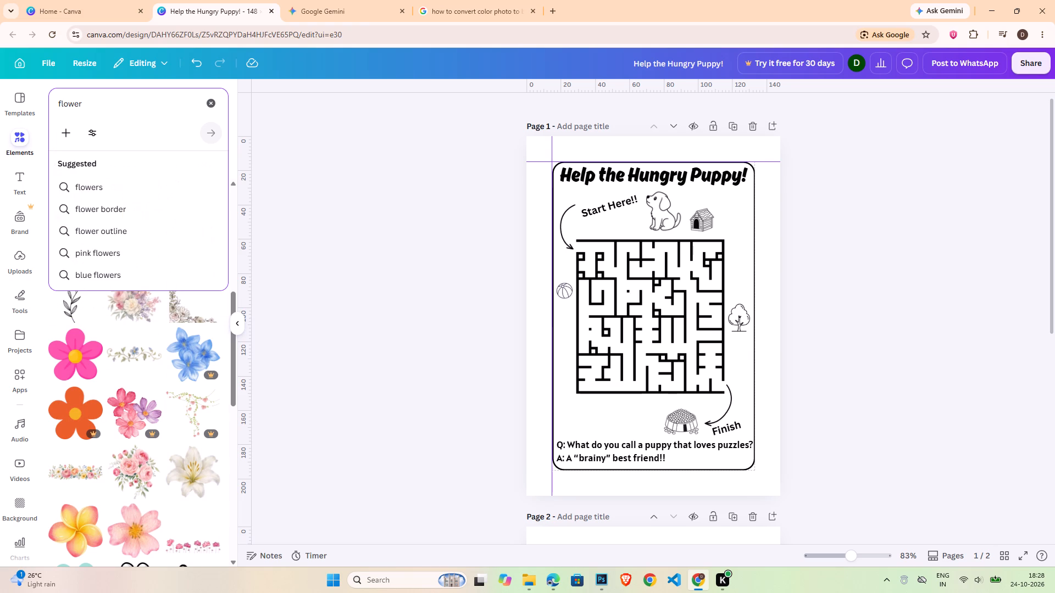
key(b)
key(l)
key(a)
key(c)
key(k)
key(space)
text(ou)
text(tlines)
key(Return)
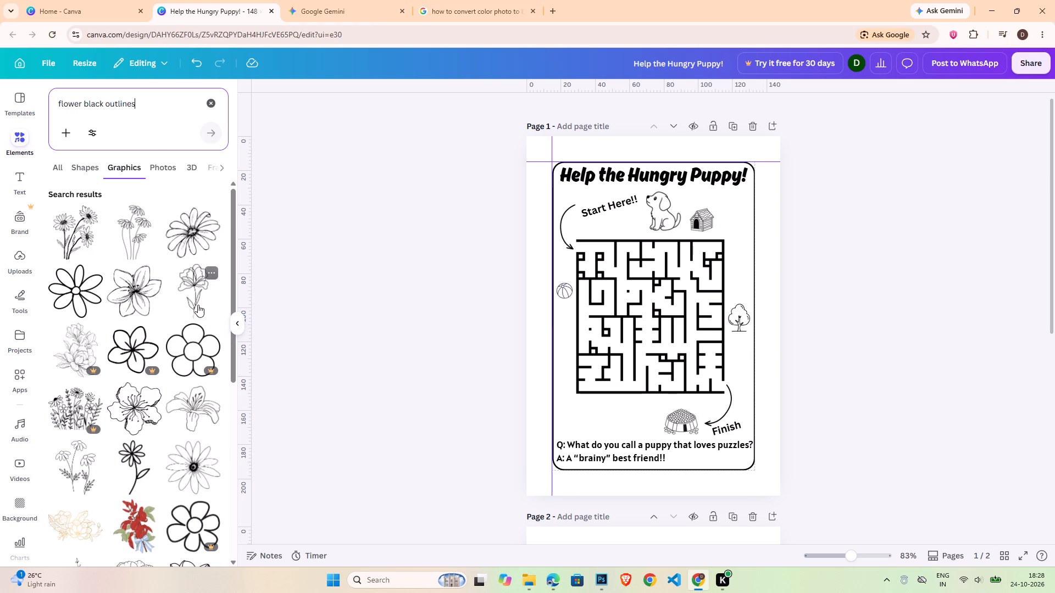
click(132, 462)
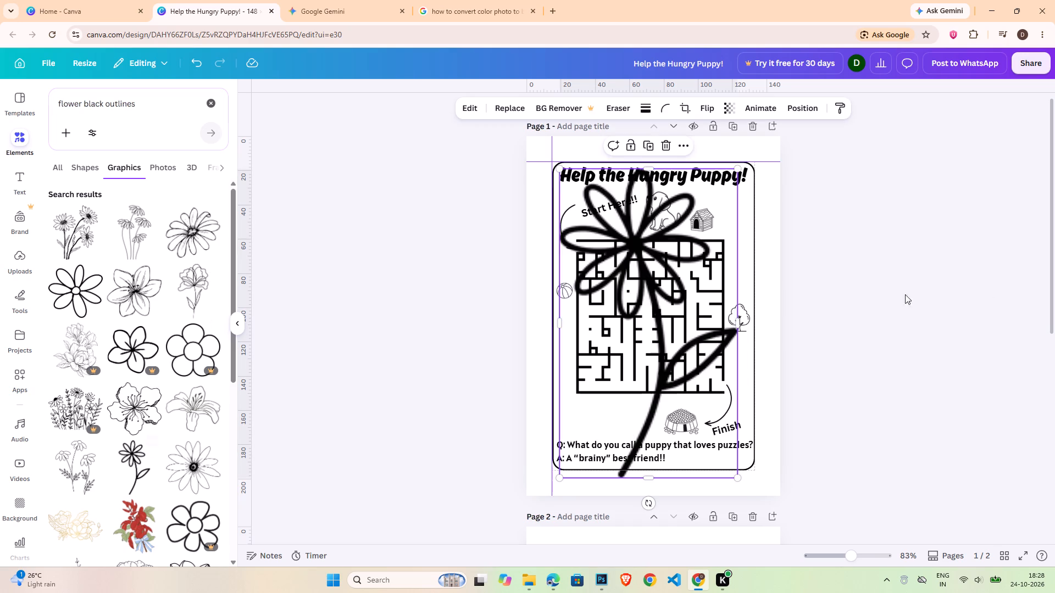
Shrink the flower to a small icon and place it above the tree, beside the maze's upper right corner.
drag(559, 166, 765, 401)
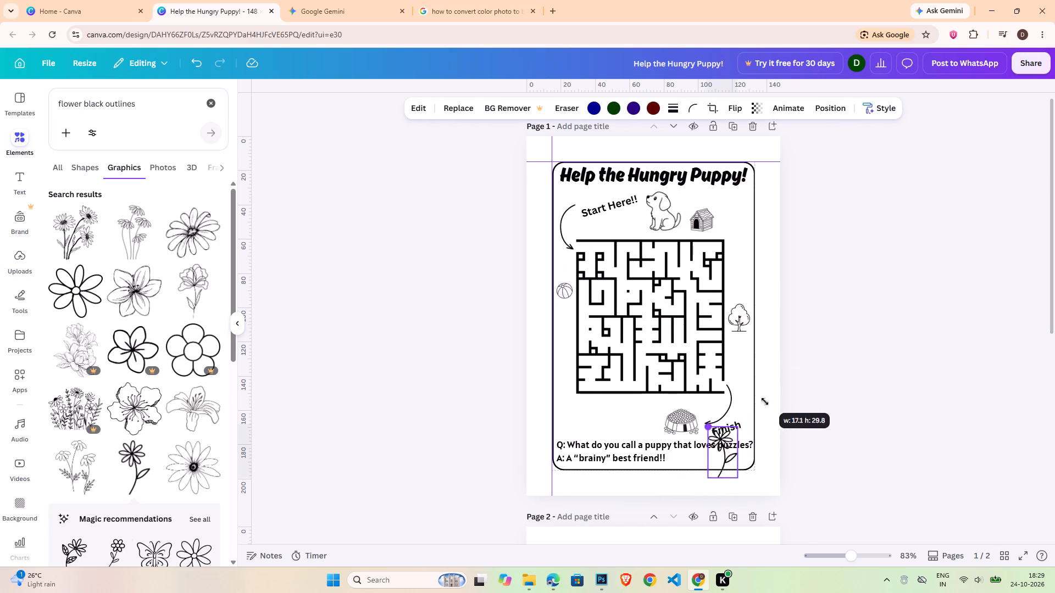
drag(765, 401, 777, 427)
drag(743, 504, 748, 278)
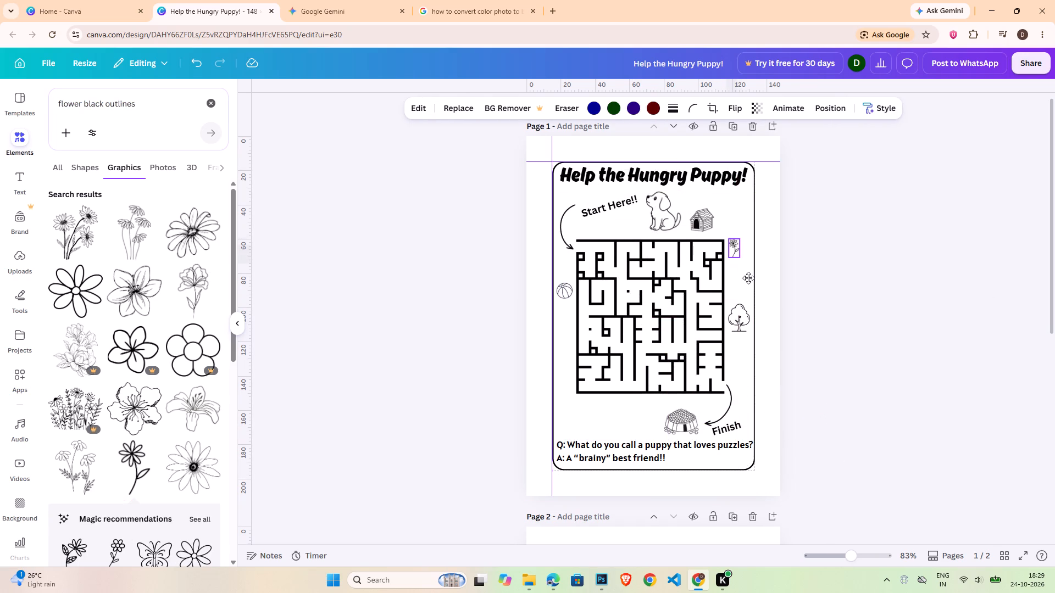
drag(748, 278, 748, 284)
Duplicate the small flower and place the copy below the beach ball, beside the maze's left wall.
key(ctrl+c)
key(ctrl+v)
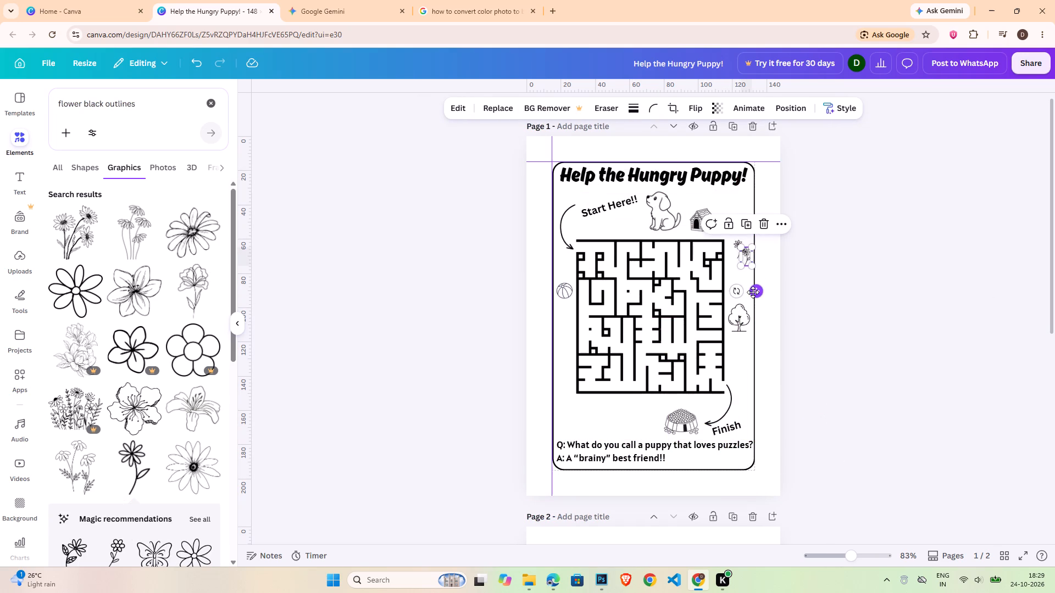
drag(754, 292, 572, 381)
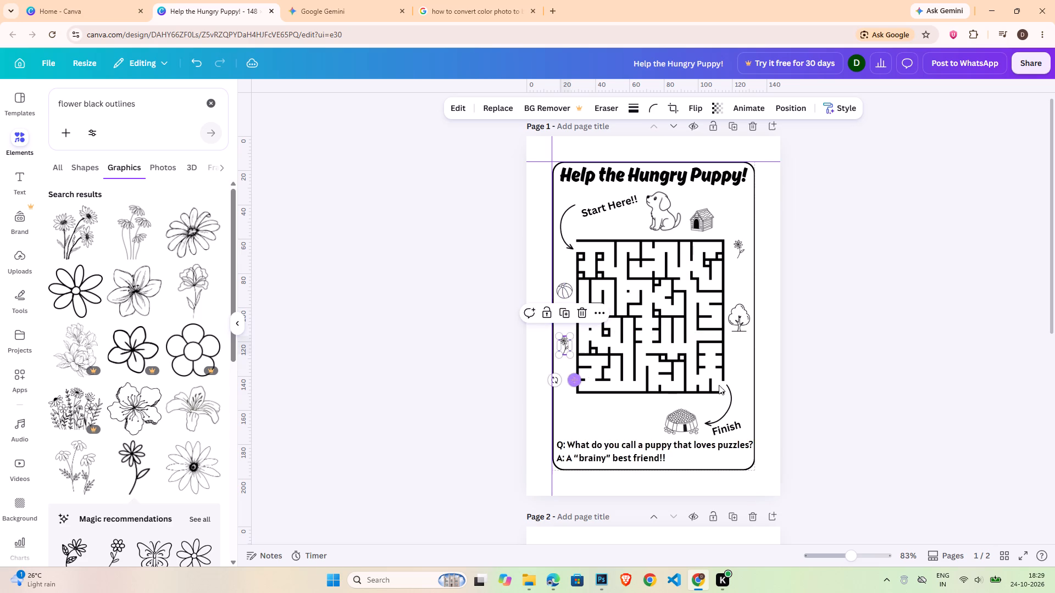
Search the graphics for "dog bone" and add the diagonal black outline bone to page 1.
double_click(154, 112)
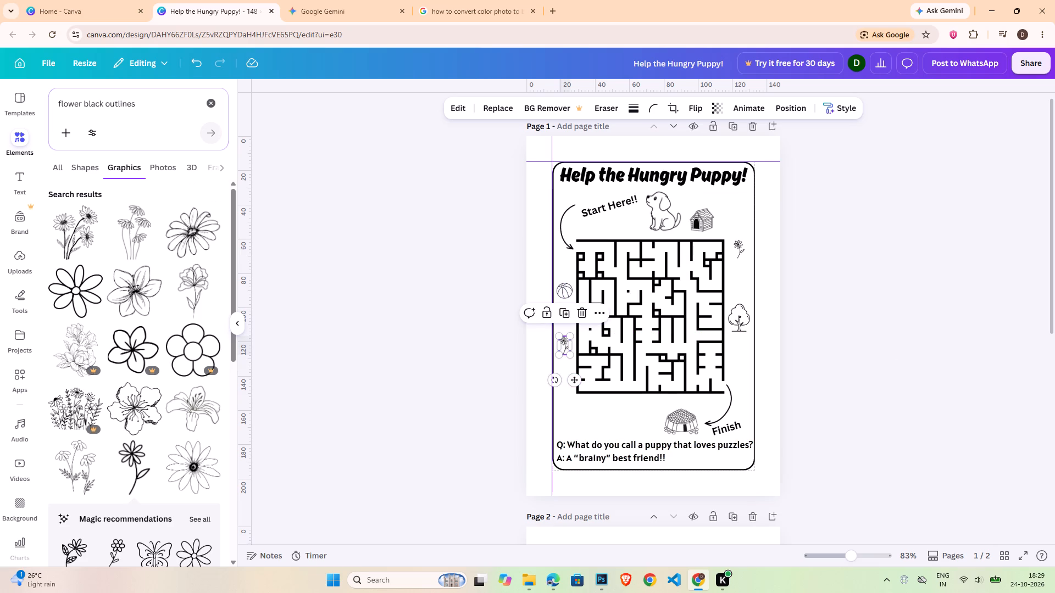
triple_click(157, 102)
text(dog bone)
key(Return)
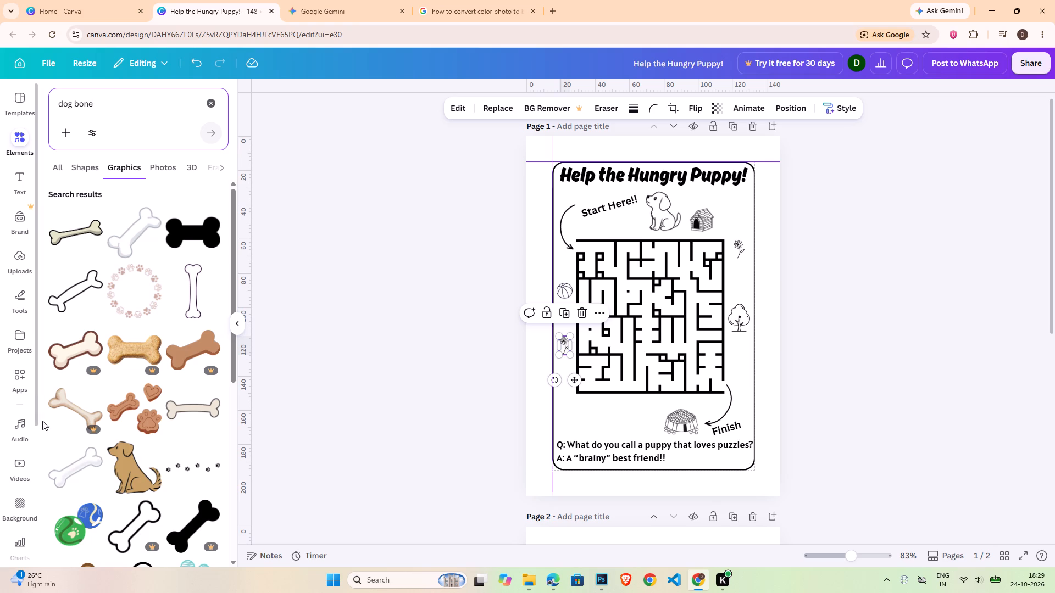
click(85, 292)
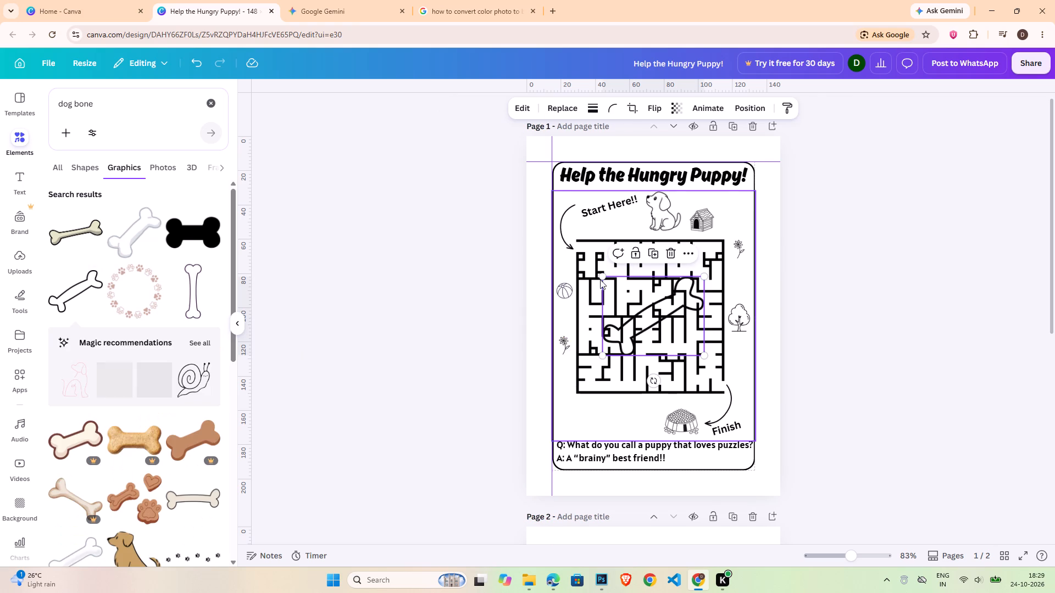
Shrink the bone to a small icon and place it just below the maze's bottom wall, left of the bowl.
drag(603, 276, 682, 340)
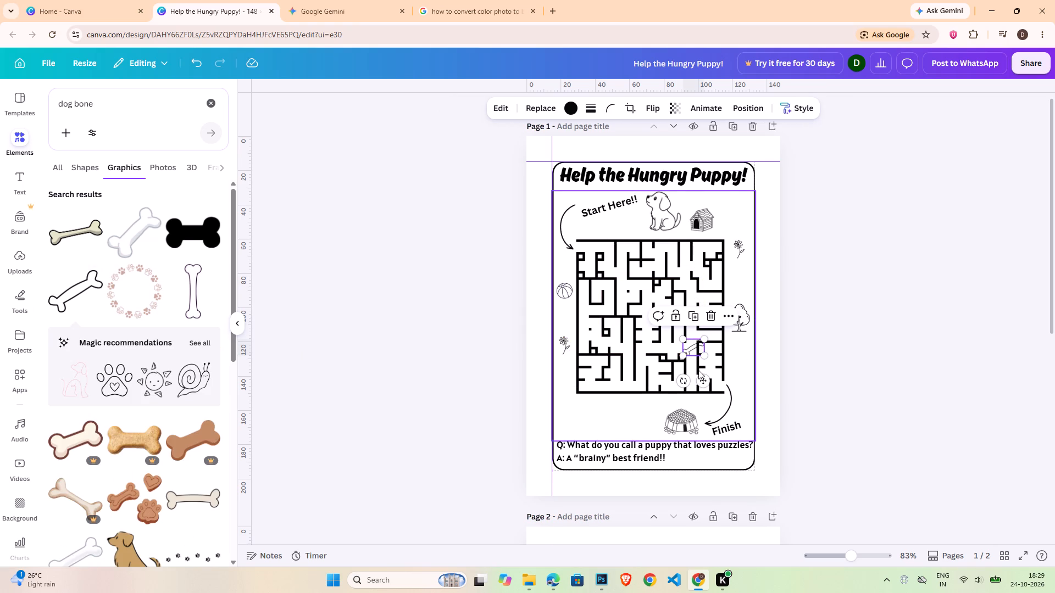
drag(705, 379, 620, 437)
click(899, 296)
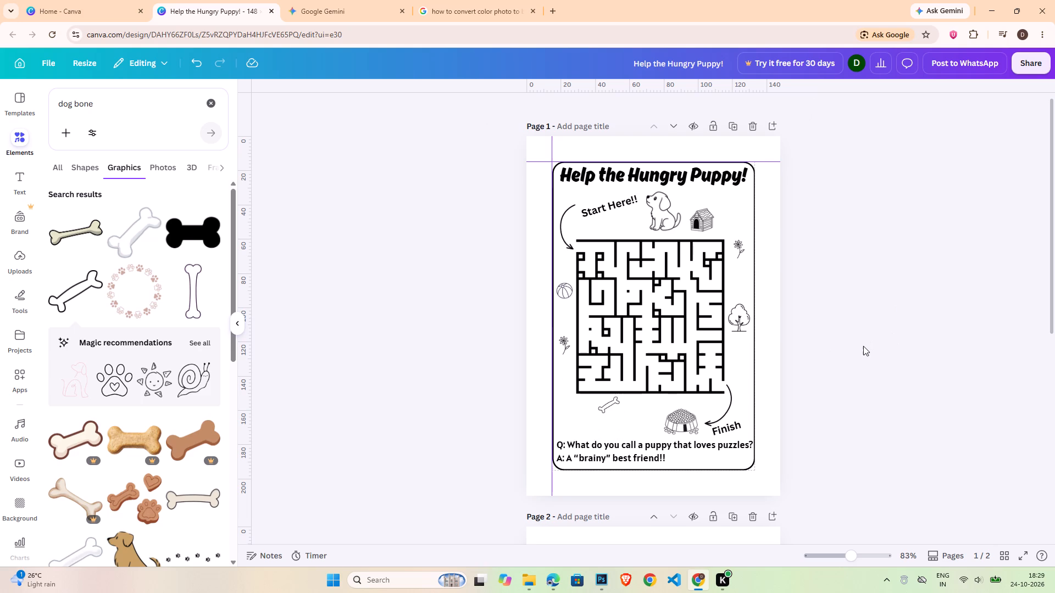
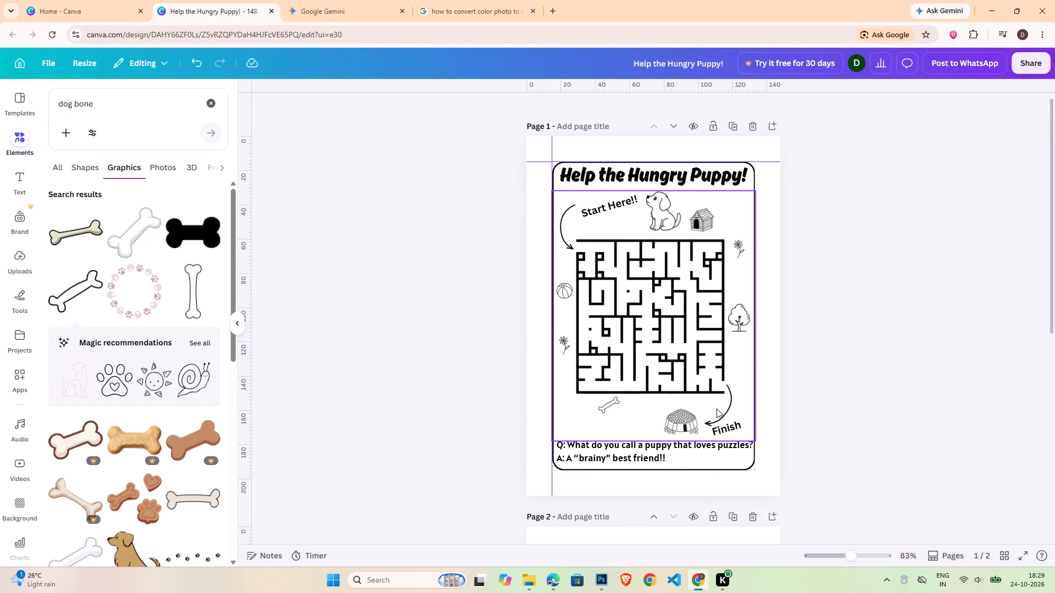
Replace the heading on page 2 with "Match the Shadow!".
scroll(717, 409, down, 3)
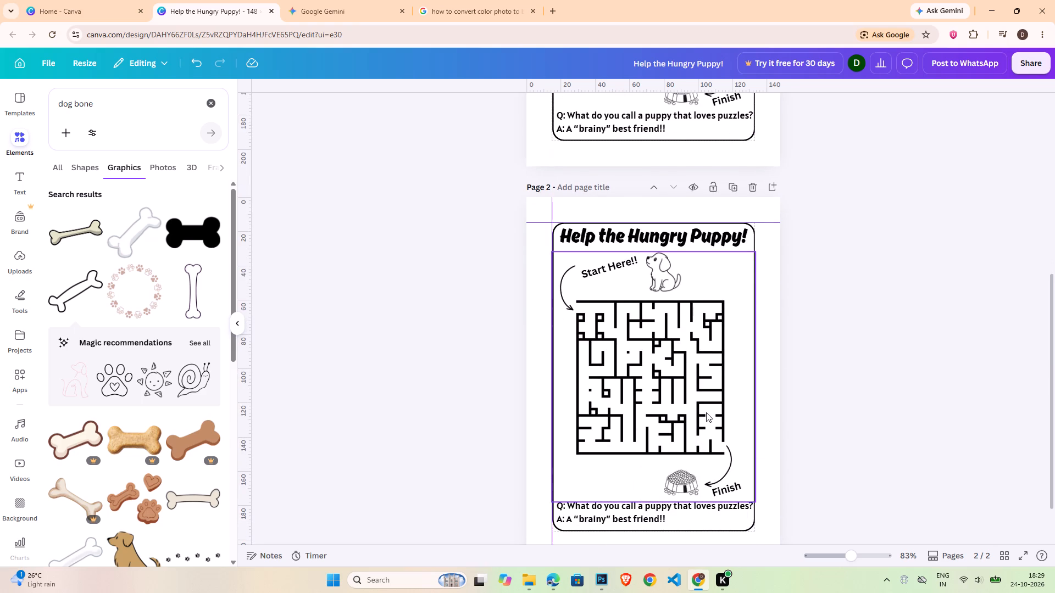
triple_click(627, 242)
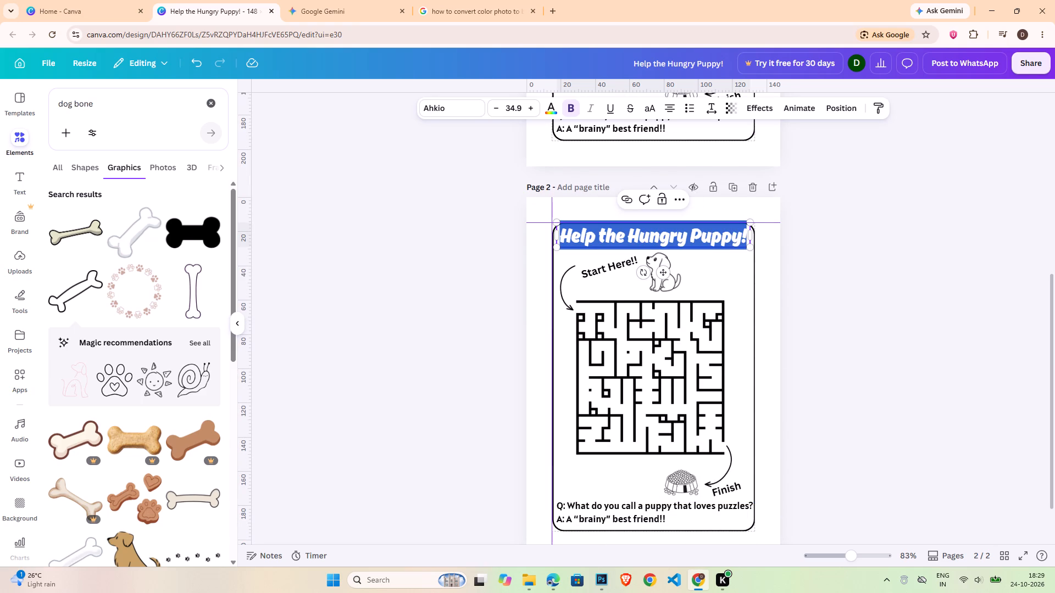
text(Match the Sh)
text(adow)
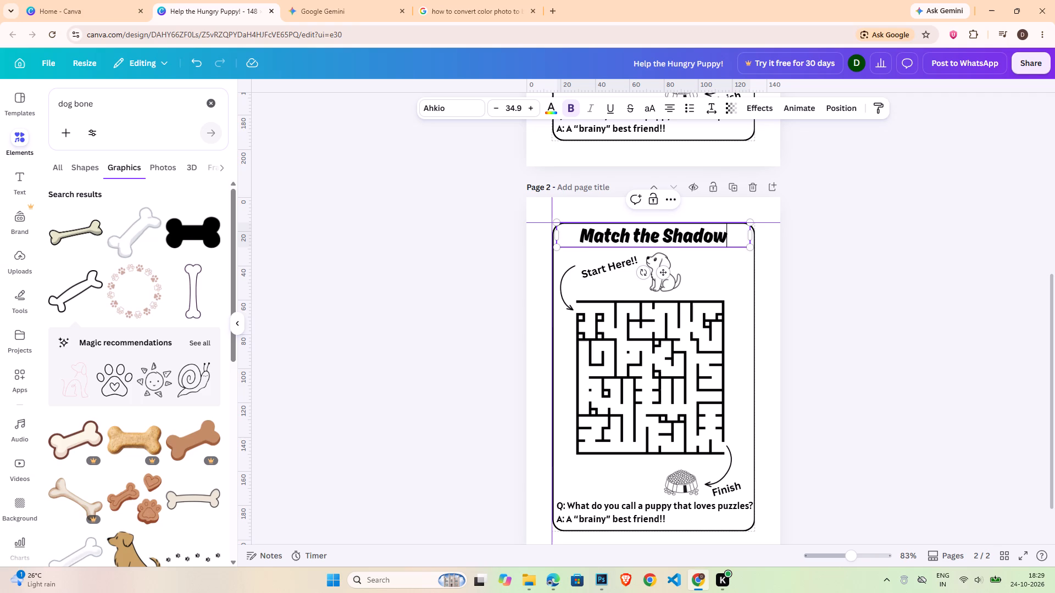
key(shift+exclam)
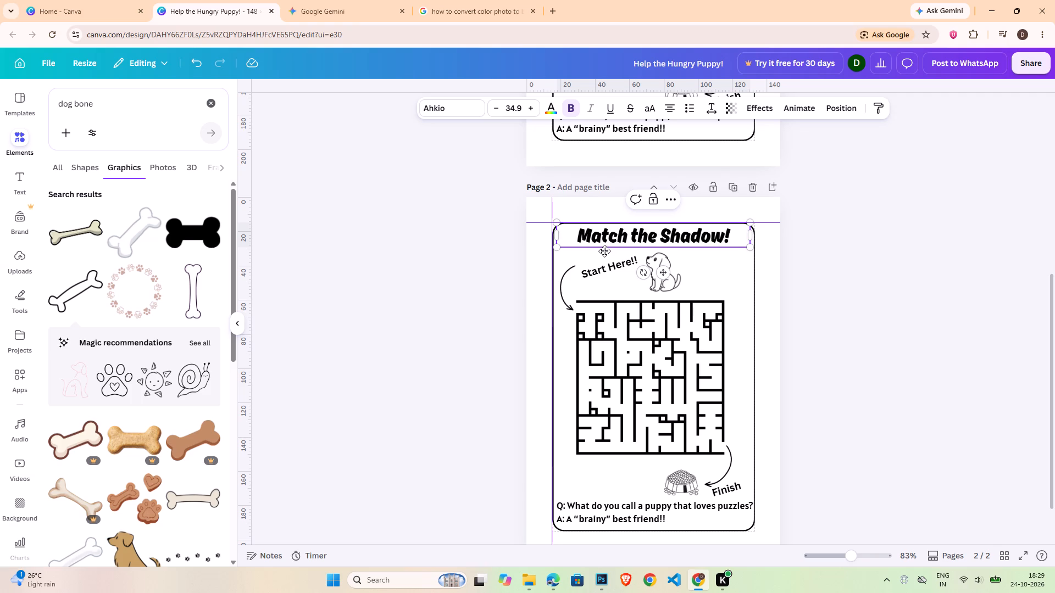
click(868, 298)
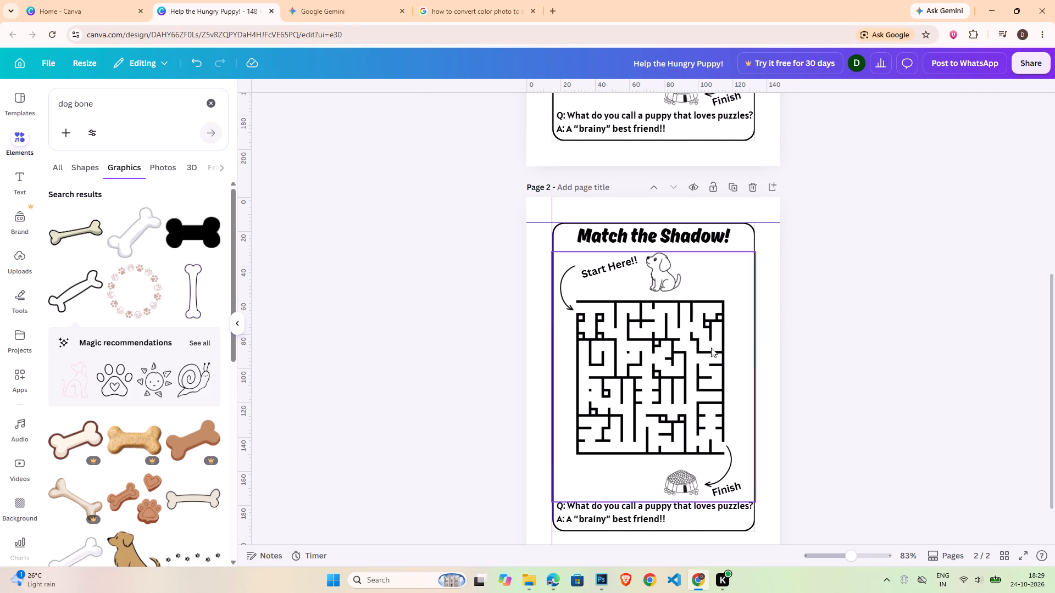
Lock the rounded border frame on page 2.
drag(464, 295, 431, 304)
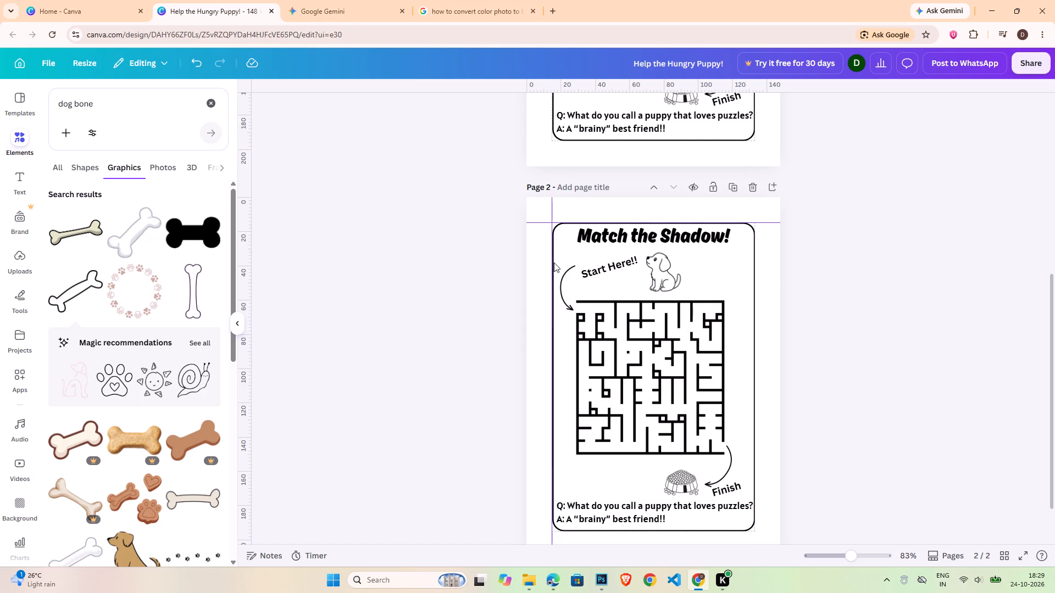
click(552, 263)
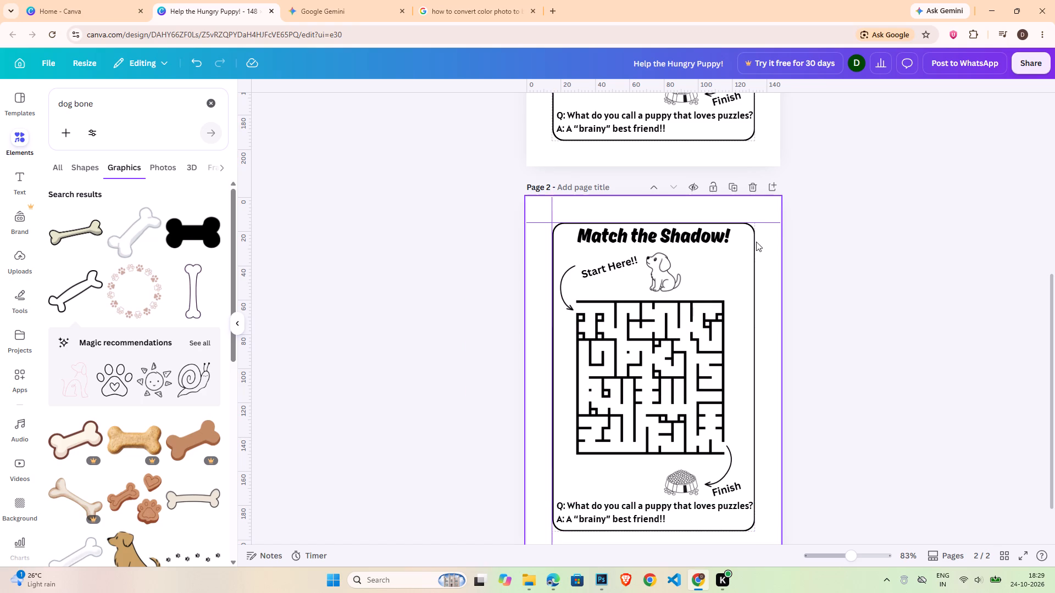
click(753, 231)
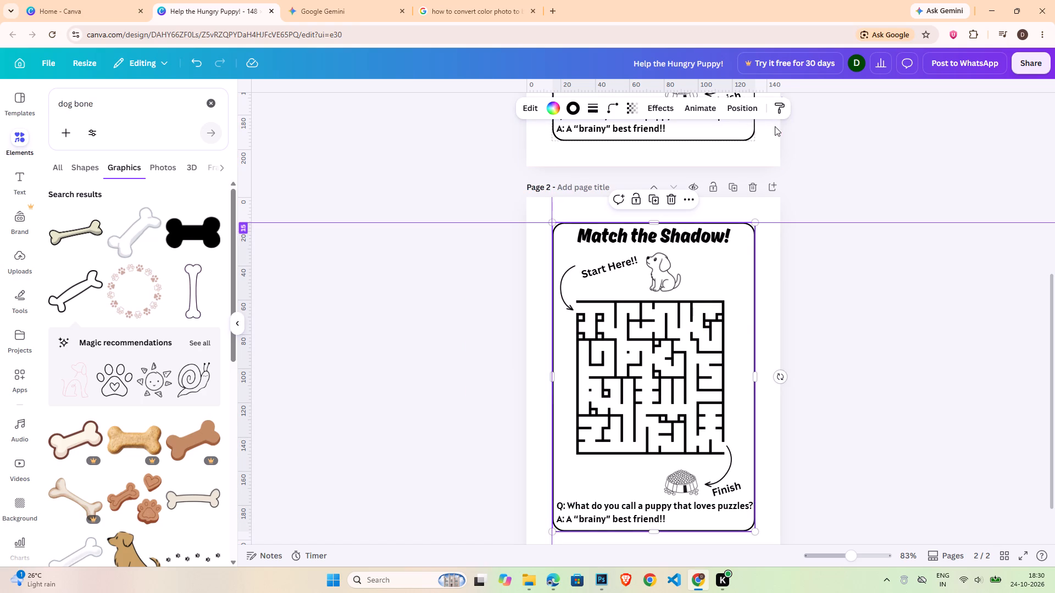
scroll(765, 467, down, 2)
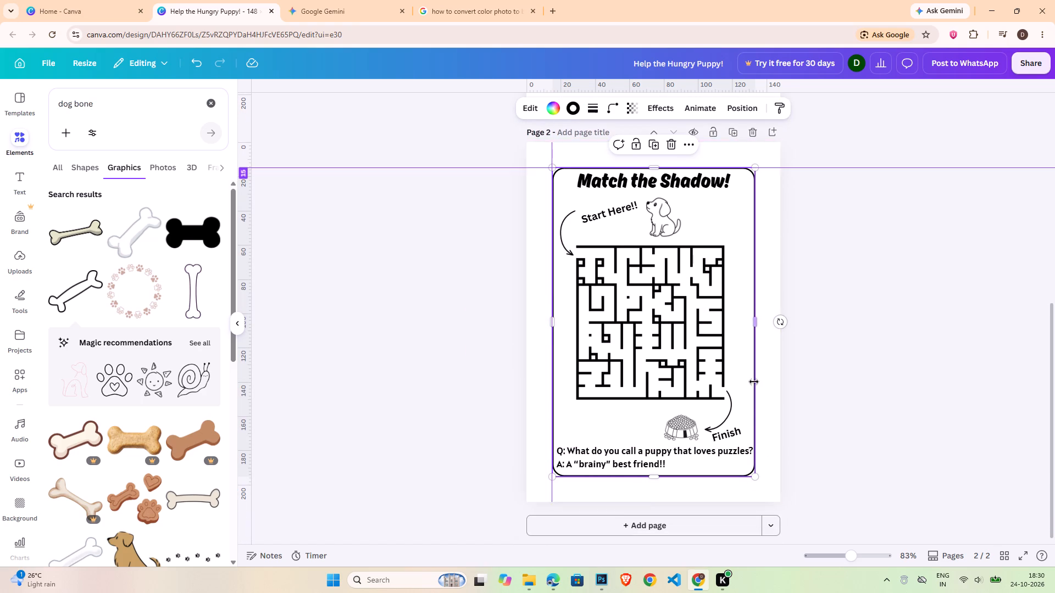
click(682, 143)
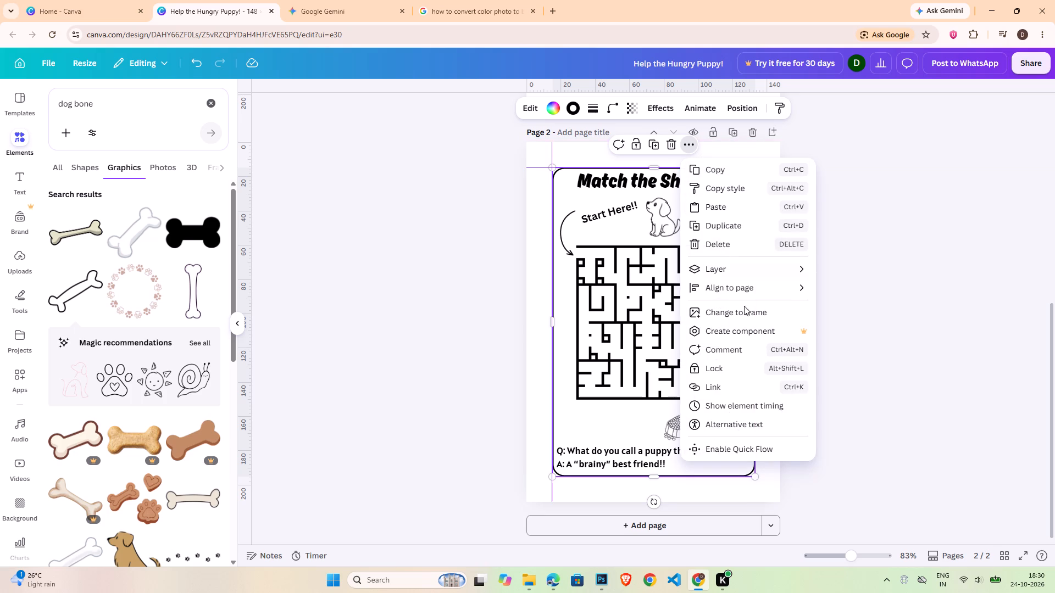
click(751, 373)
click(851, 374)
Delete the maze, puppy, bowl, arrows and Start/Finish labels from page 2, keeping the heading and riddle.
drag(495, 206, 765, 376)
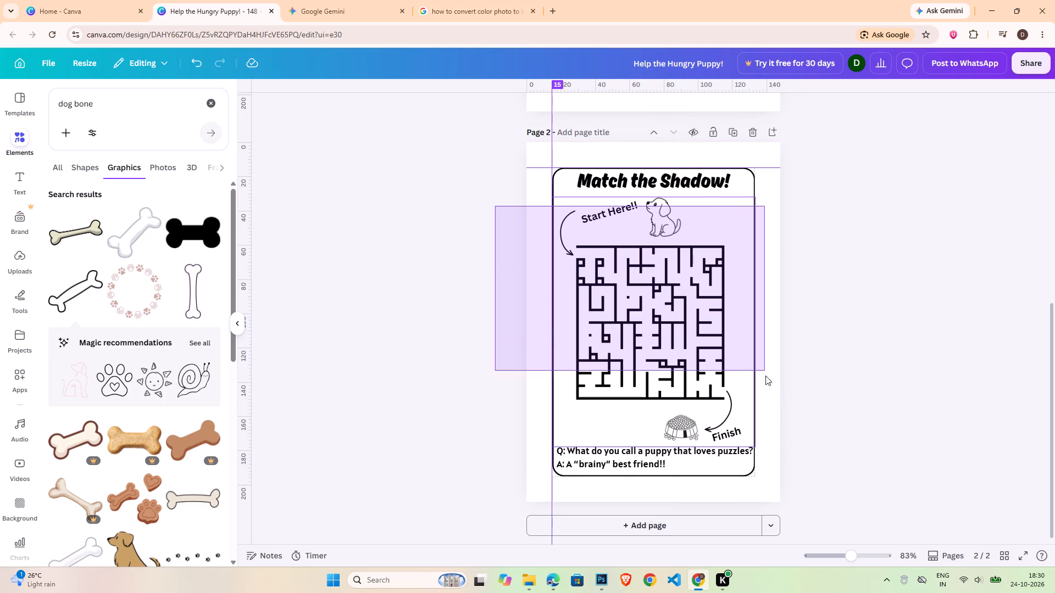
drag(765, 376, 771, 412)
key(Delete)
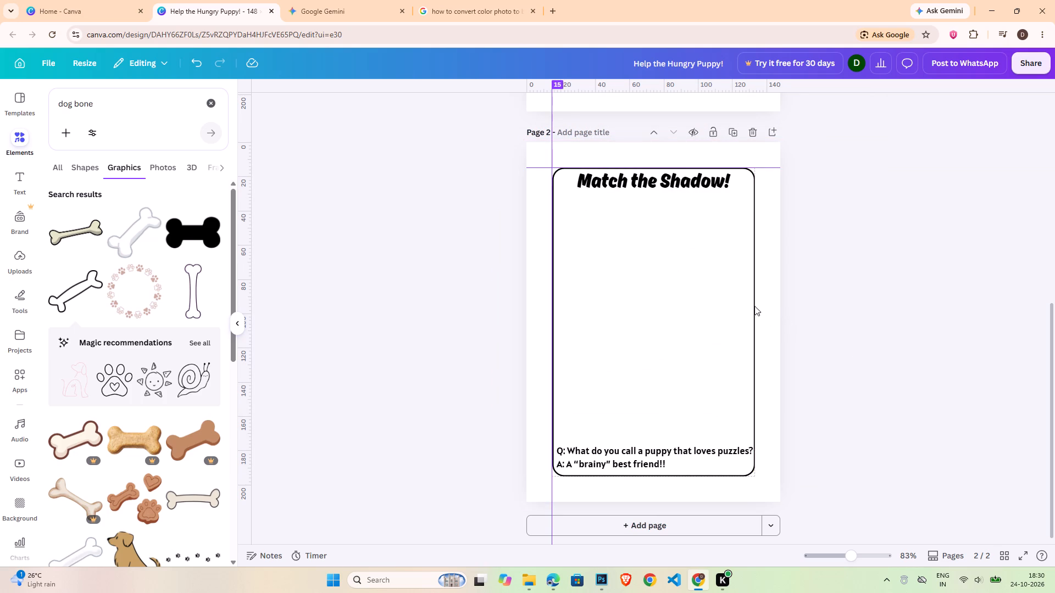
Search the graphics for "bird" and add the orange perched bird to page 2.
click(113, 87)
triple_click(104, 108)
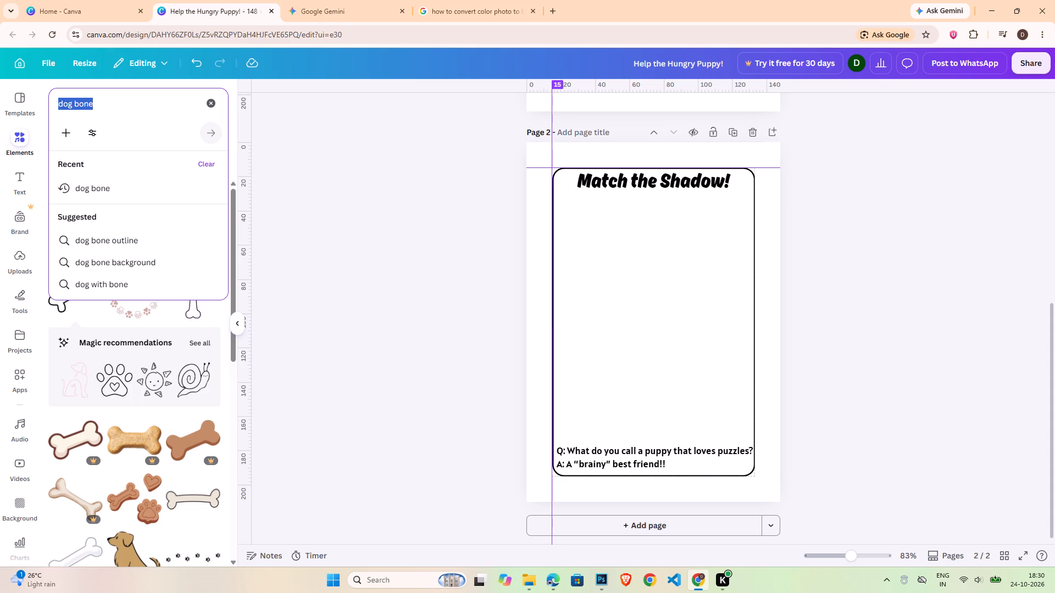
key(b)
key(i)
text(rd)
key(Return)
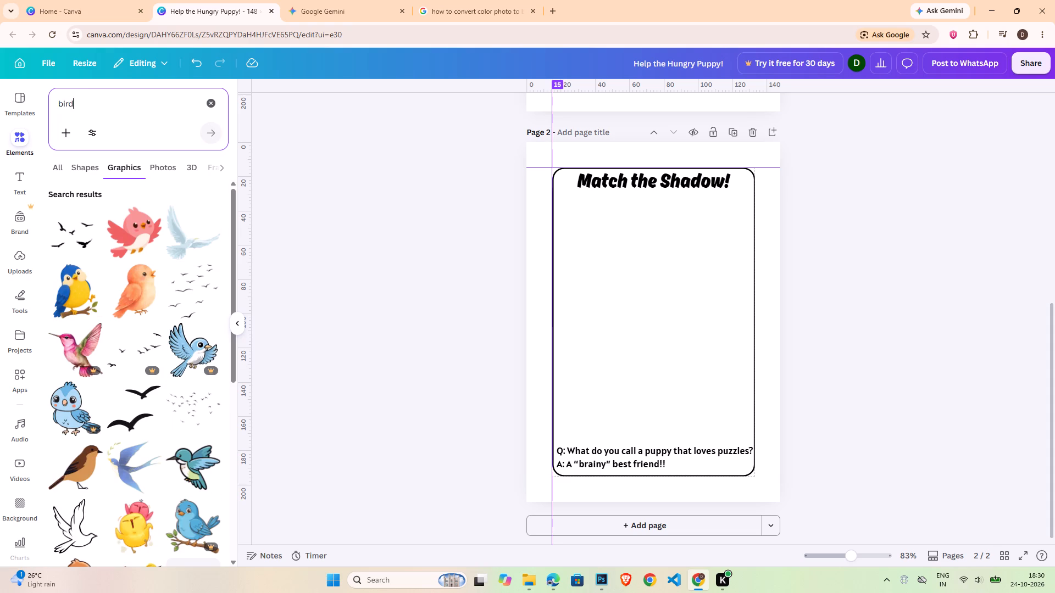
scroll(154, 377, down, 3)
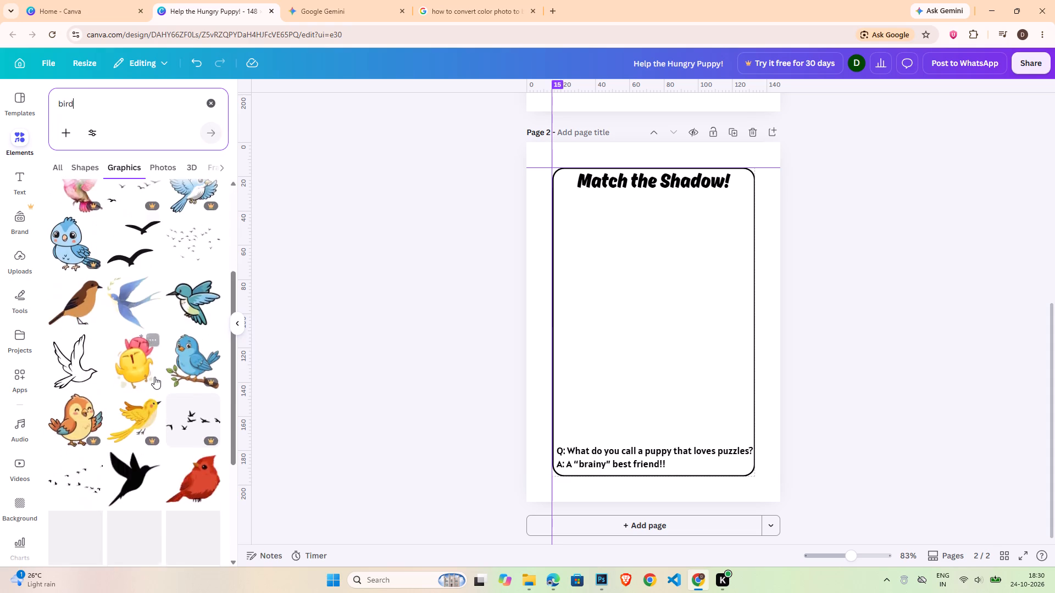
scroll(154, 377, up, 3)
click(142, 293)
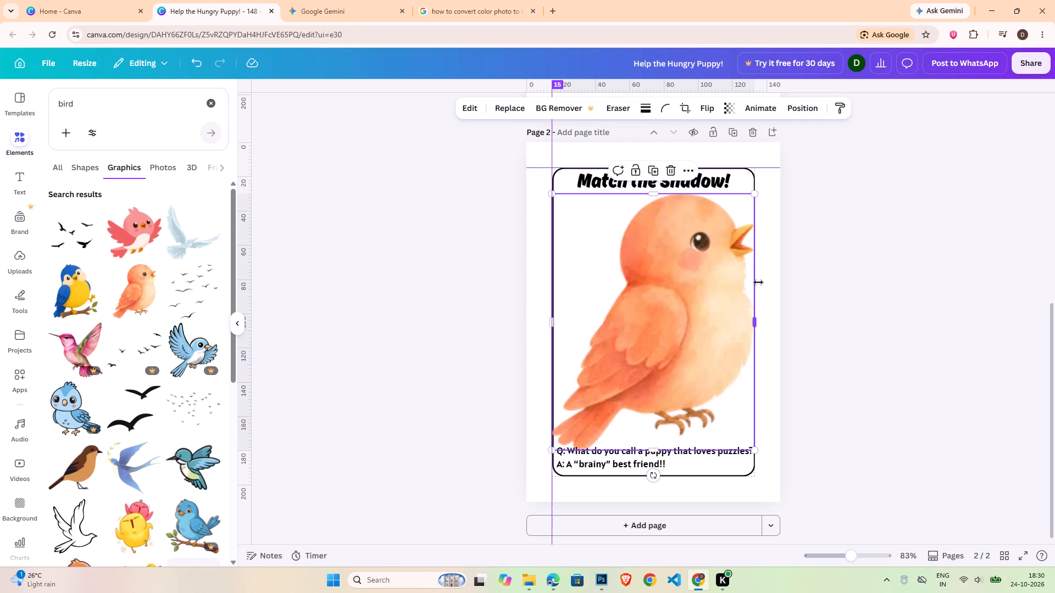
Shrink the orange bird to a small icon and place it inside the frame's upper left corner, below the heading.
drag(756, 190, 628, 334)
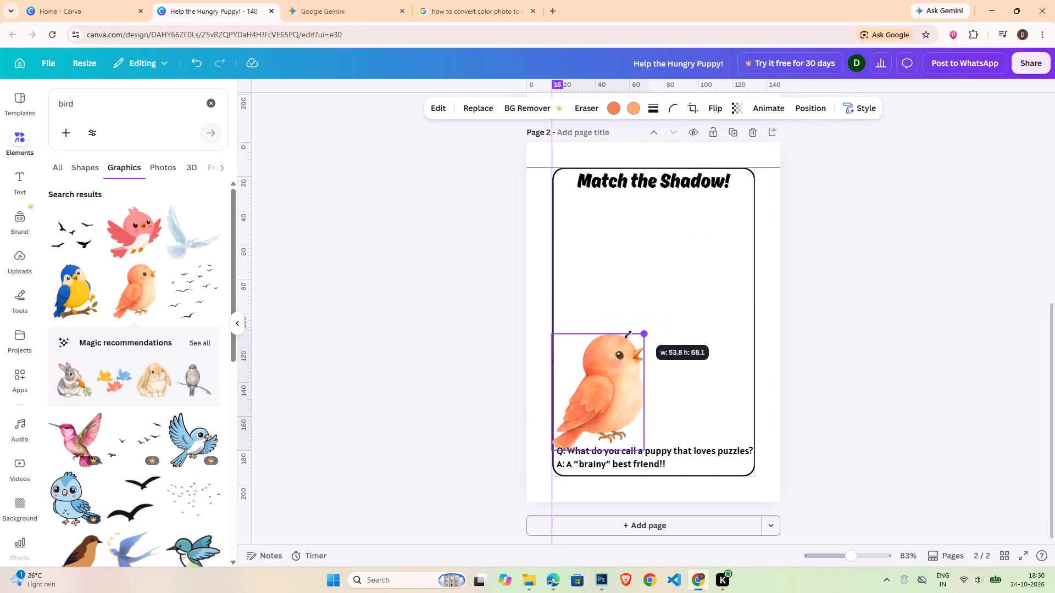
drag(628, 334, 579, 406)
drag(574, 432, 613, 311)
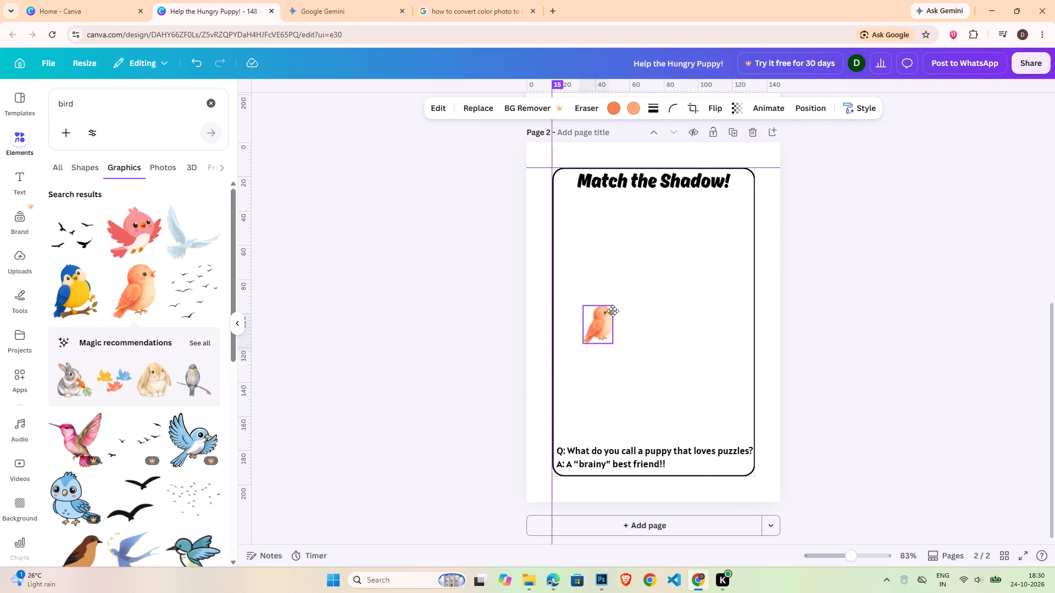
drag(613, 311, 585, 228)
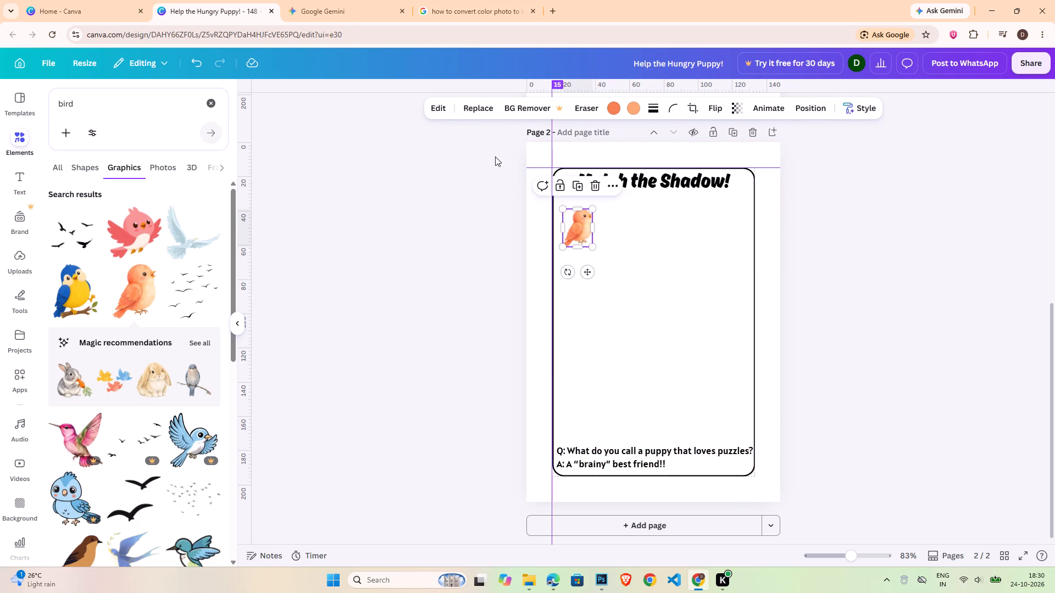
Apply the Simple lined Style Match to the small bird.
click(438, 107)
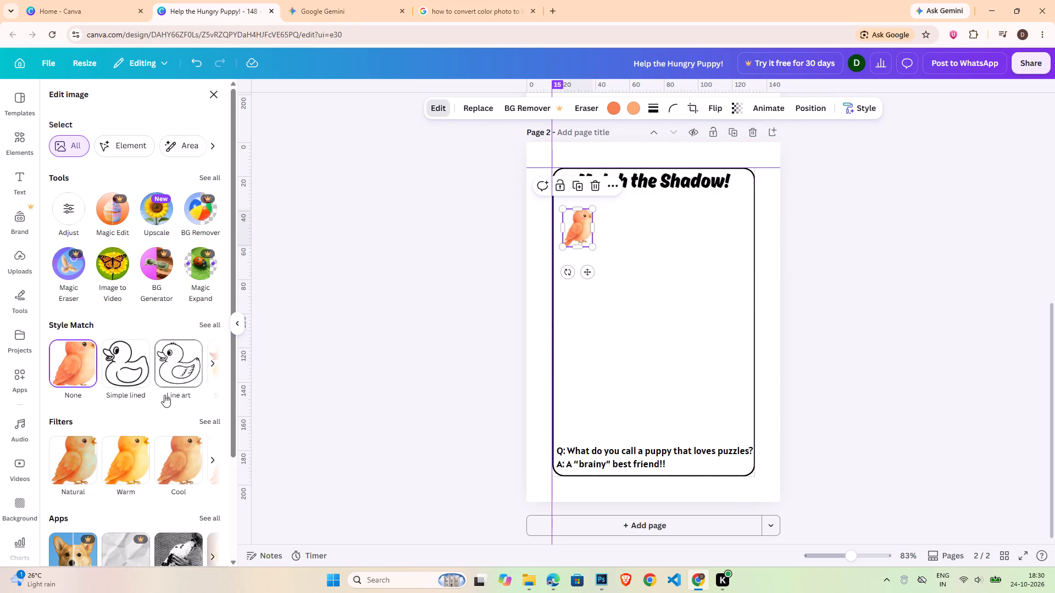
click(214, 325)
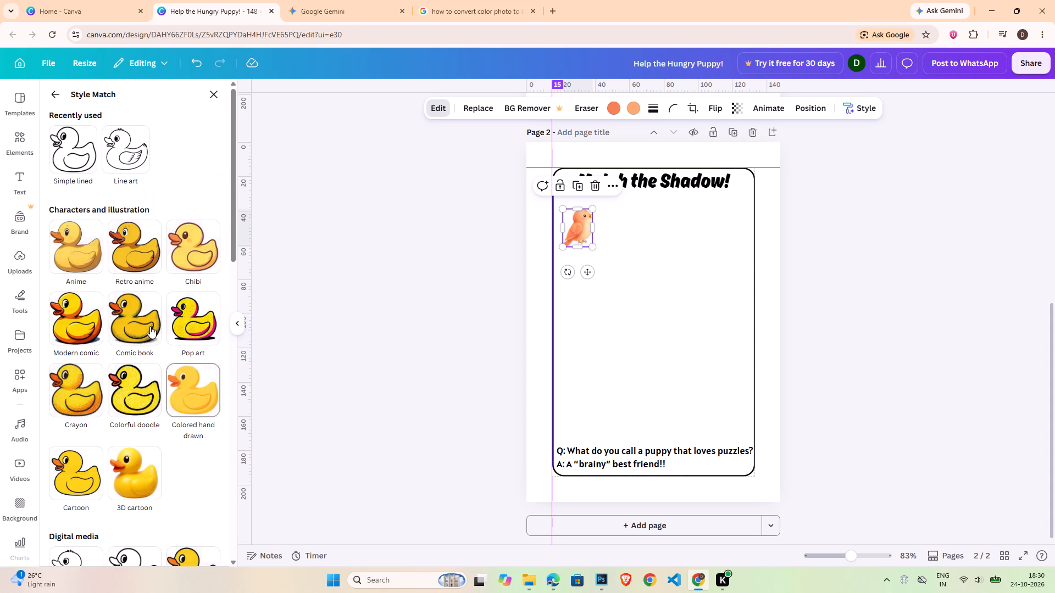
click(74, 163)
scroll(192, 383, down, 3)
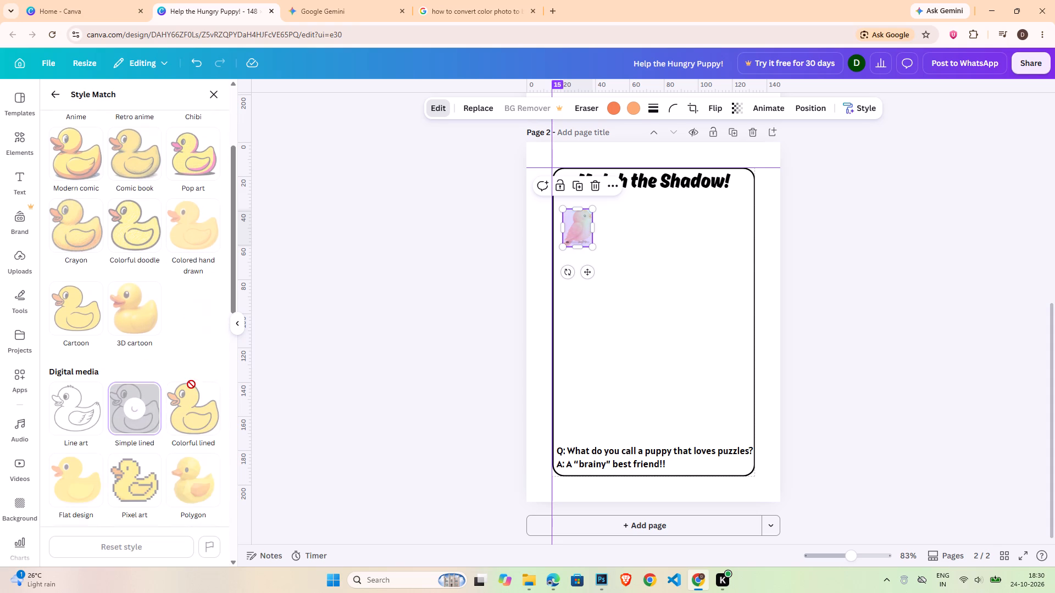
scroll(191, 384, down, 7)
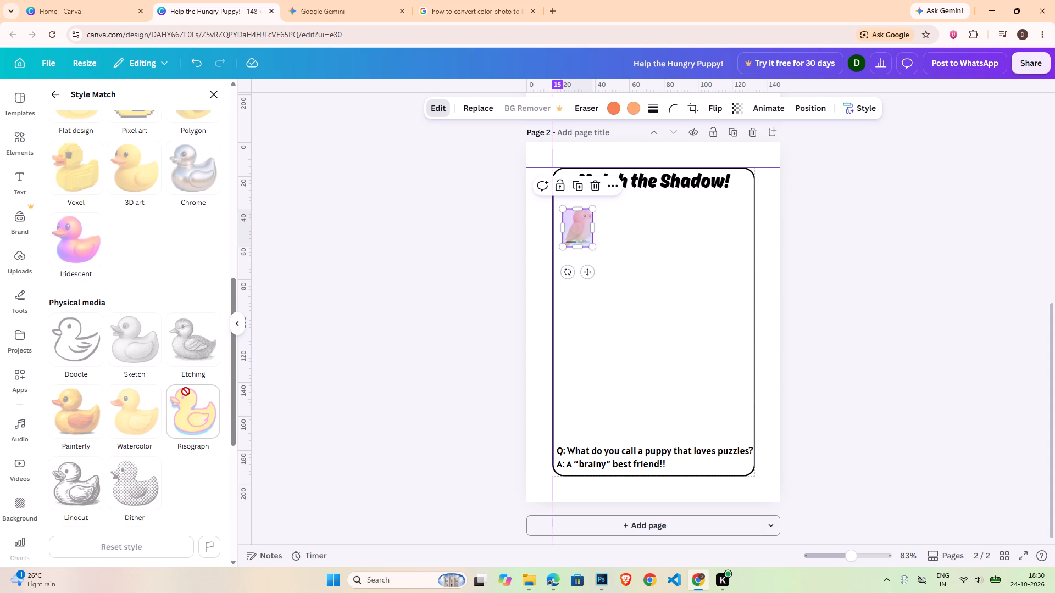
scroll(186, 391, down, 6)
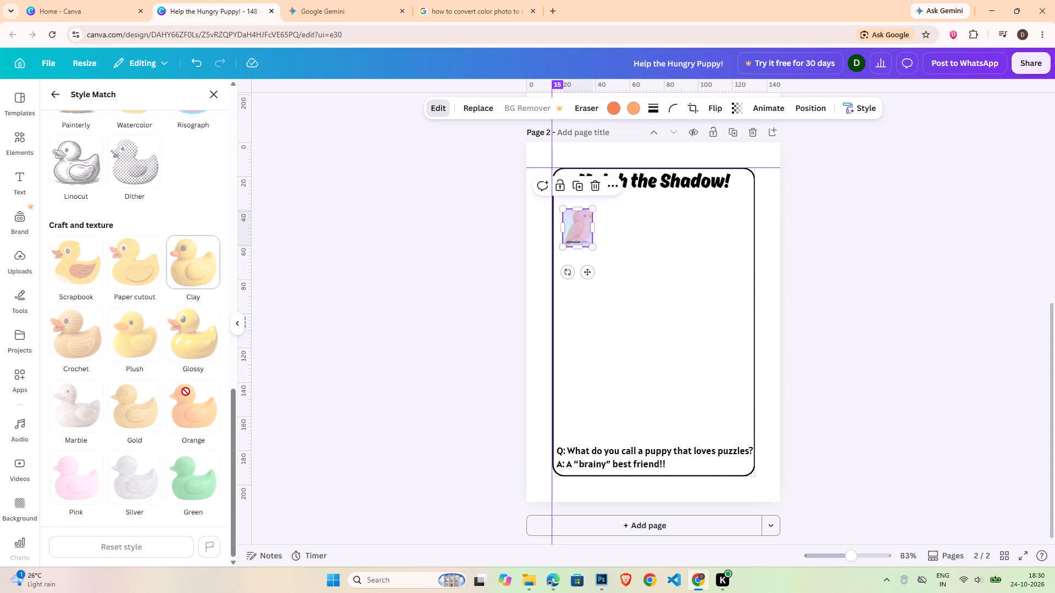
scroll(186, 391, down, 3)
scroll(186, 391, up, 10)
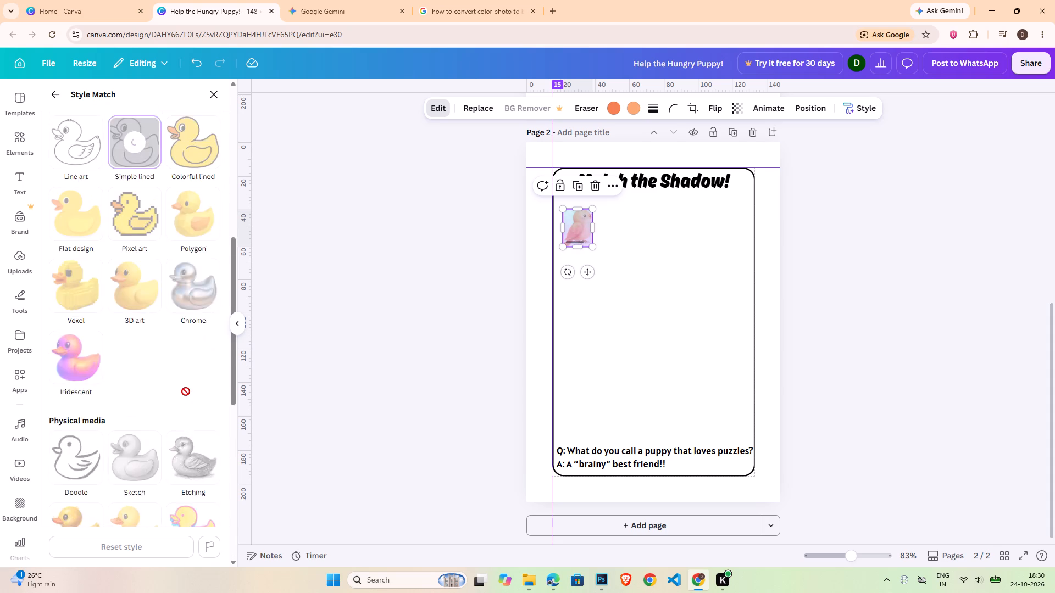
scroll(186, 391, up, 10)
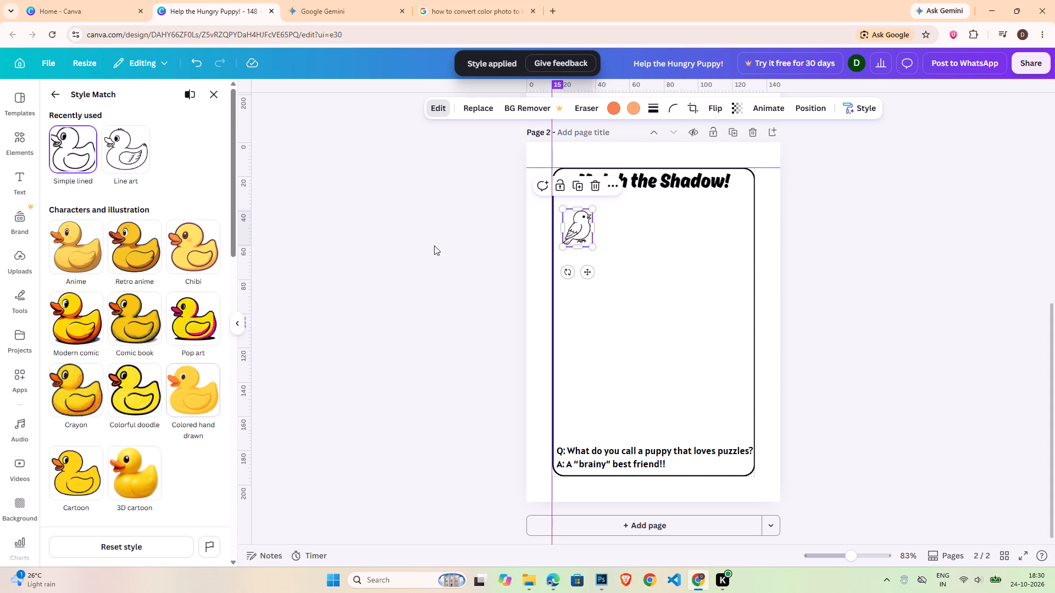
click(440, 235)
click(437, 241)
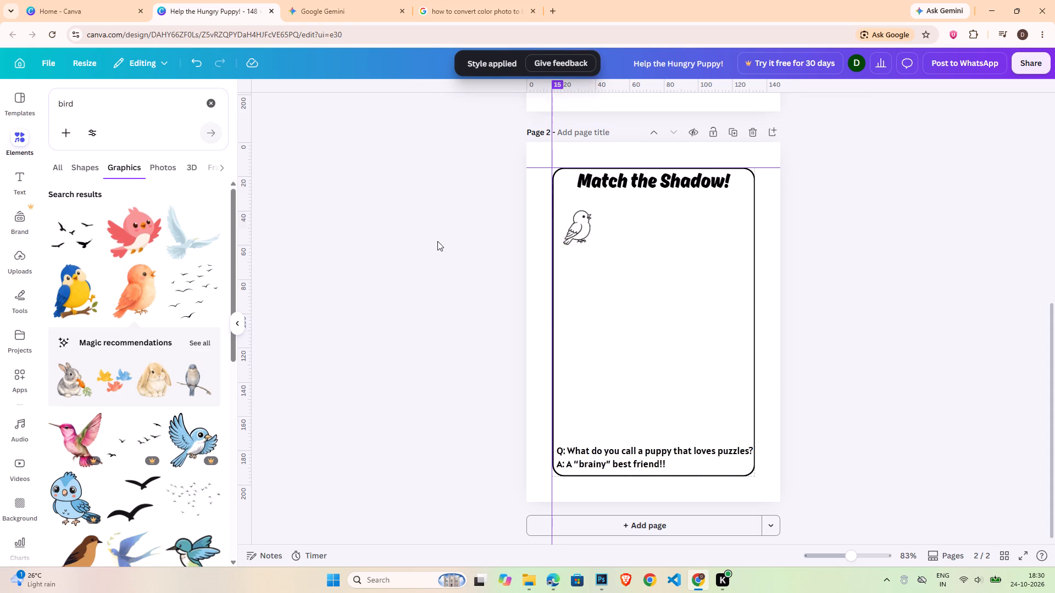
Duplicate the line-art bird and place the copy to its right, below the middle of the heading.
click(565, 231)
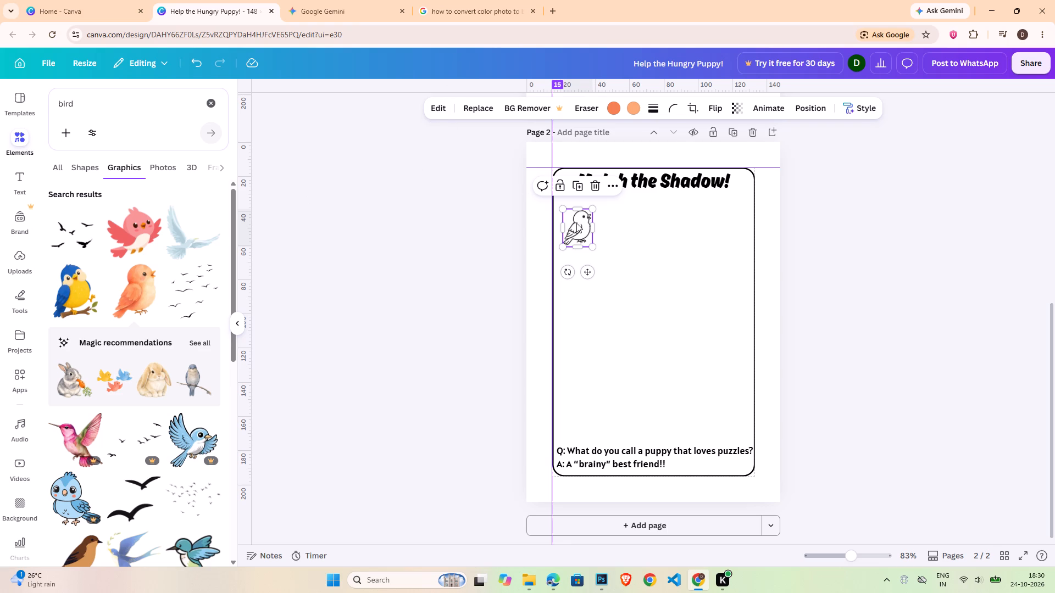
key(ctrl+c)
key(ctrl+v)
drag(582, 231, 657, 221)
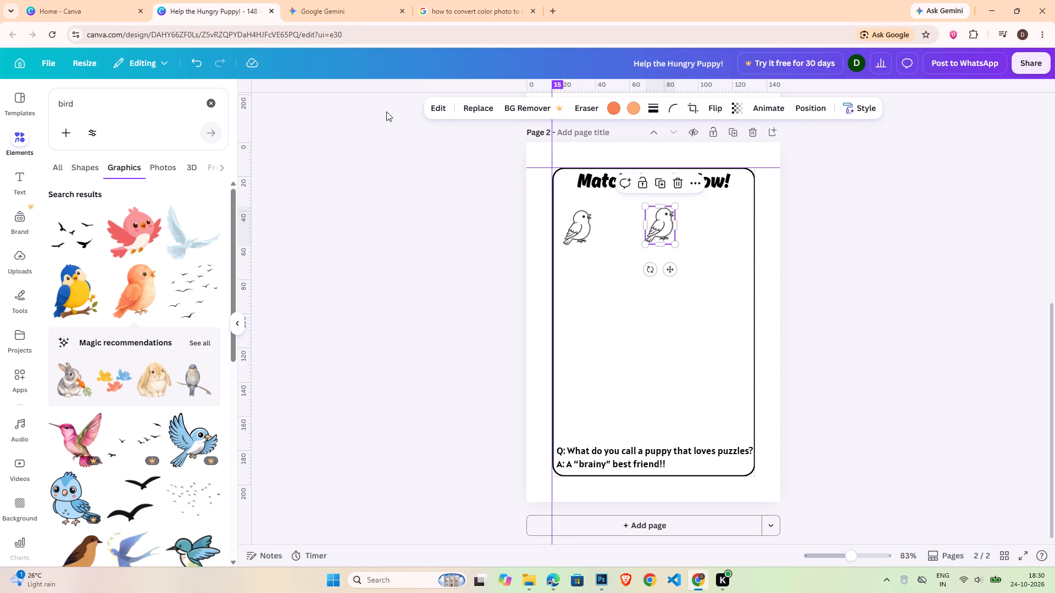
Give the copied bird an Outline shadow with its size set to 100.
click(442, 107)
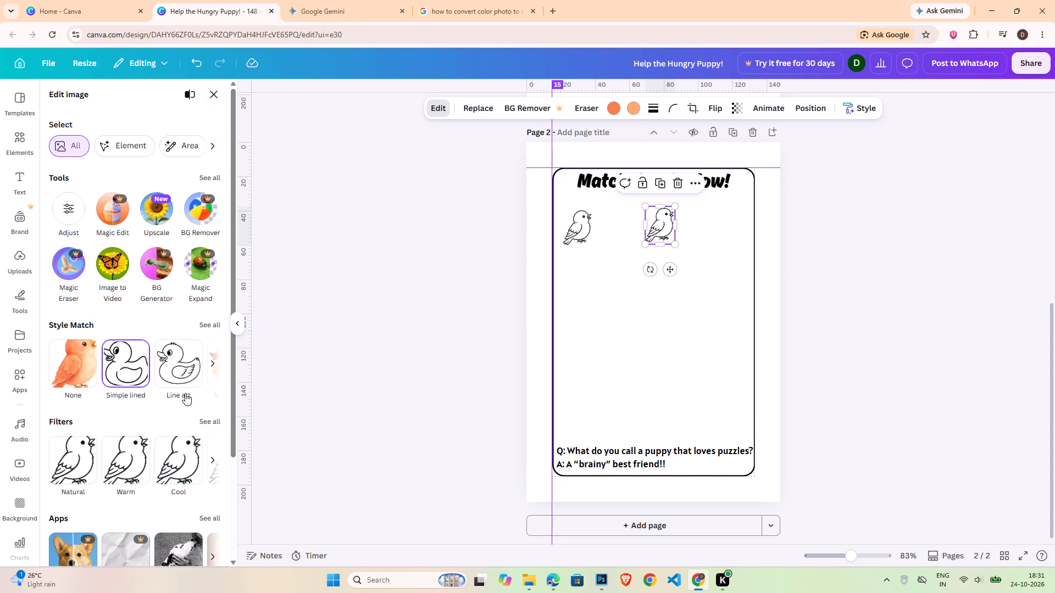
scroll(190, 444, down, 4)
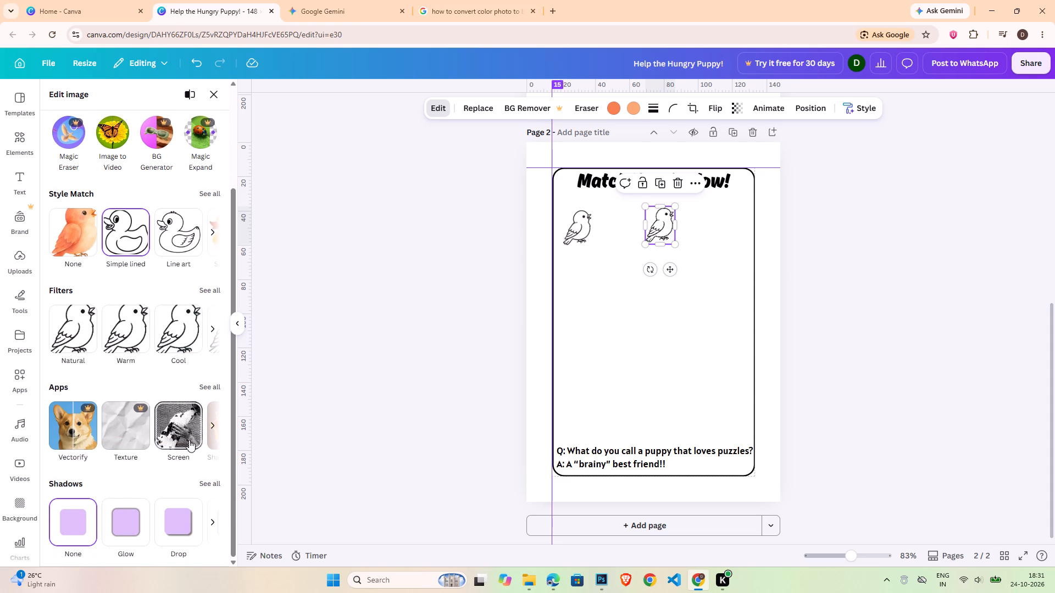
click(176, 525)
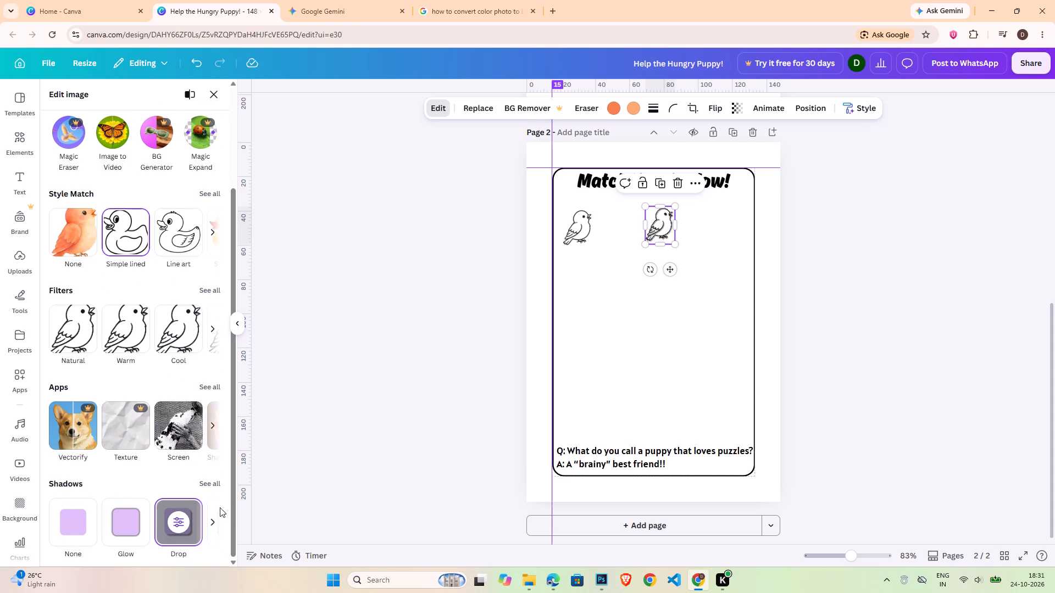
click(219, 485)
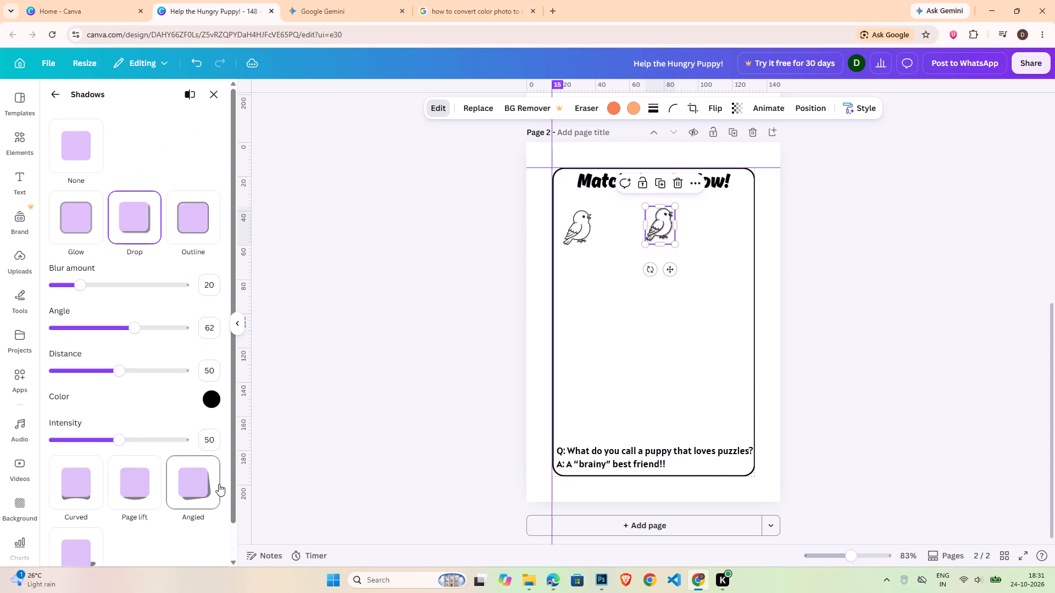
click(187, 228)
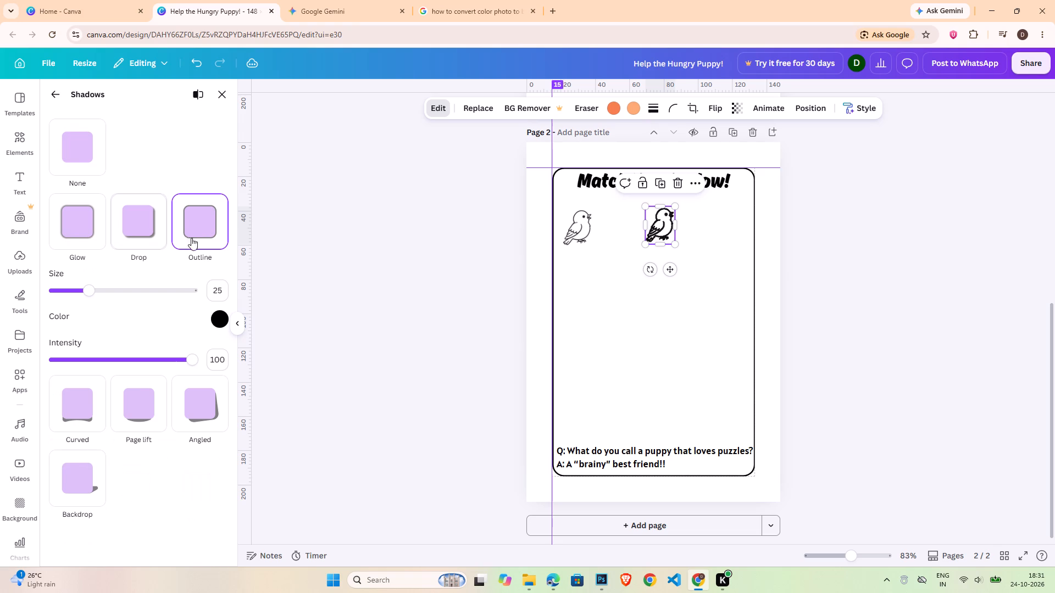
drag(94, 292, 269, 294)
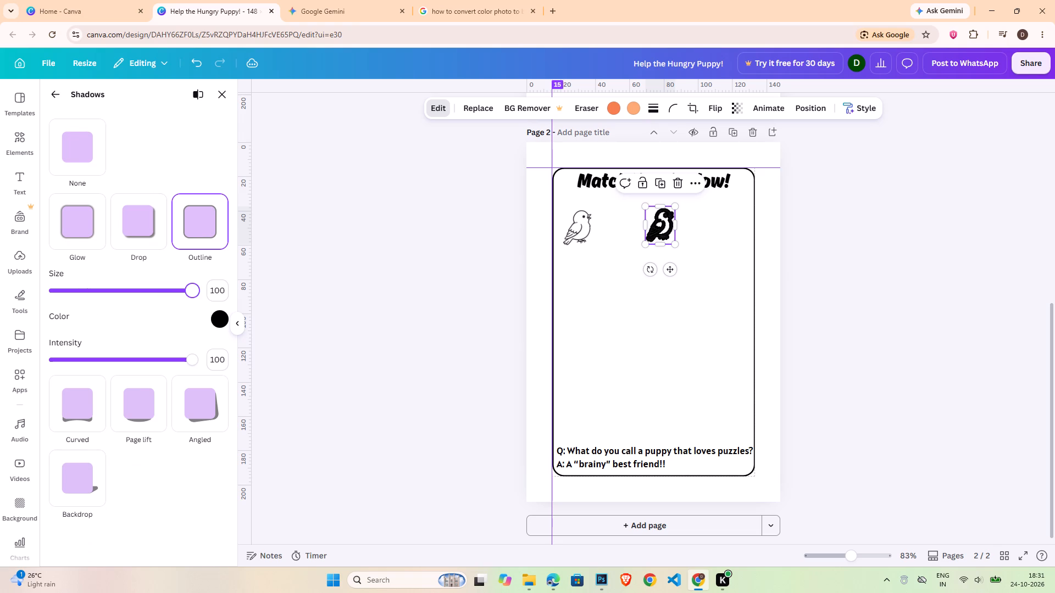
Reduce the copied bird's Outline shadow size to 0.
drag(269, 294, 34, 304)
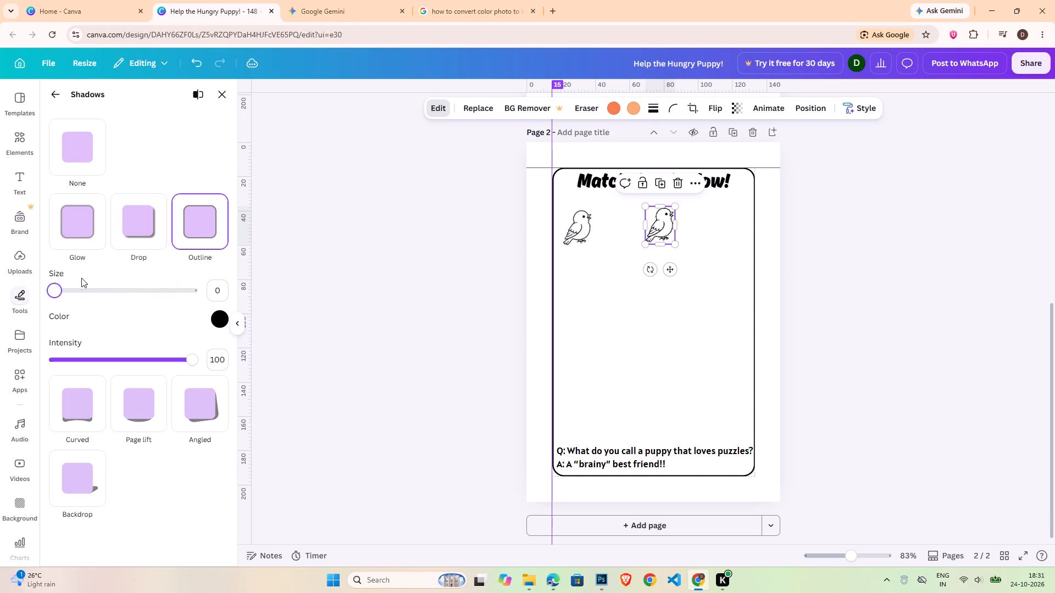
click(56, 102)
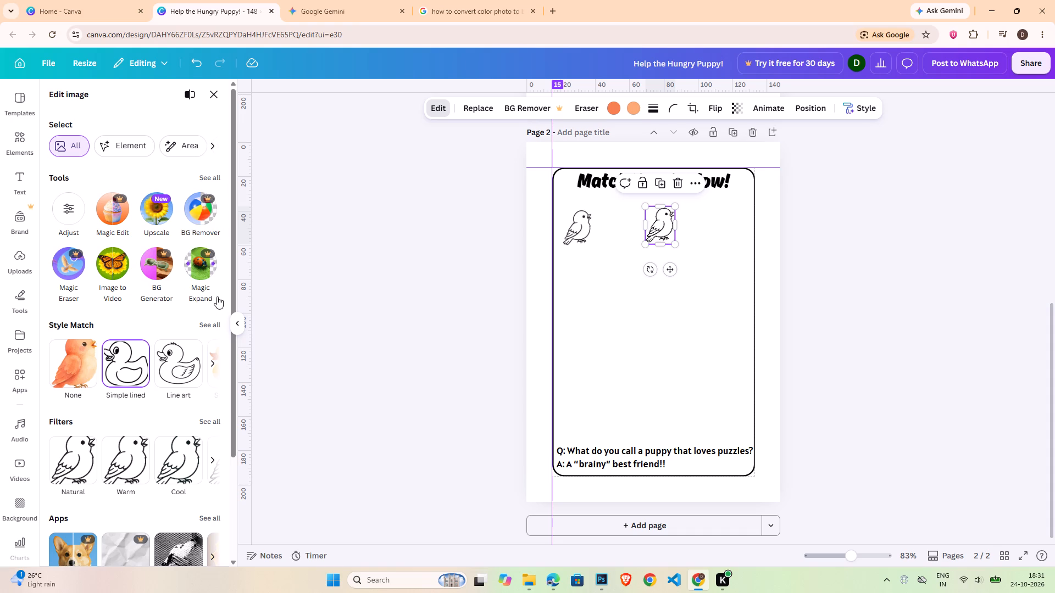
Look through the full range of Style Match styles for one that could turn the copied bird into a black silhouette.
click(210, 325)
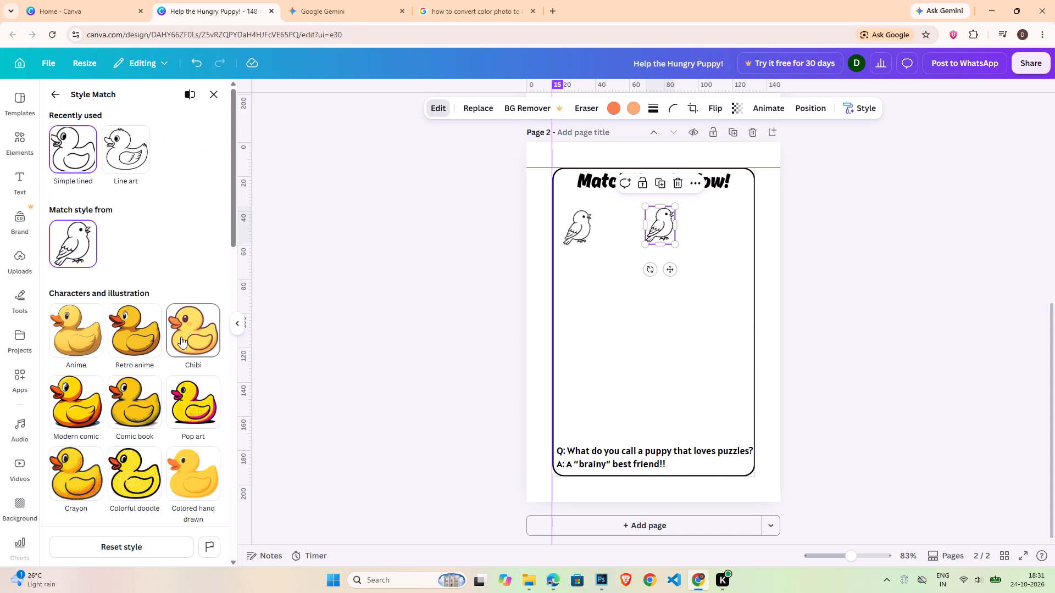
scroll(164, 351, down, 6)
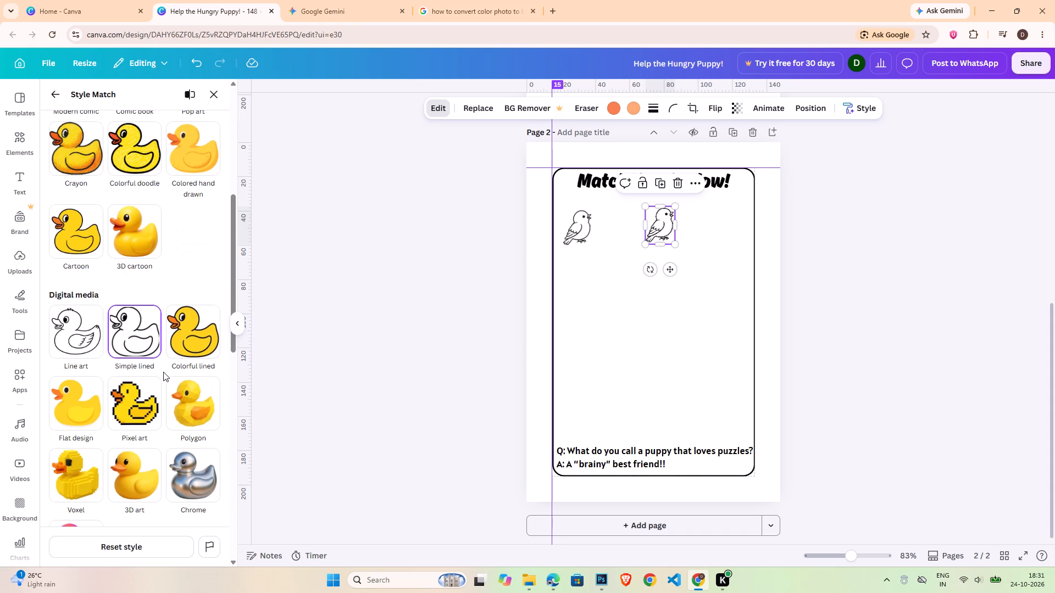
scroll(165, 386, down, 6)
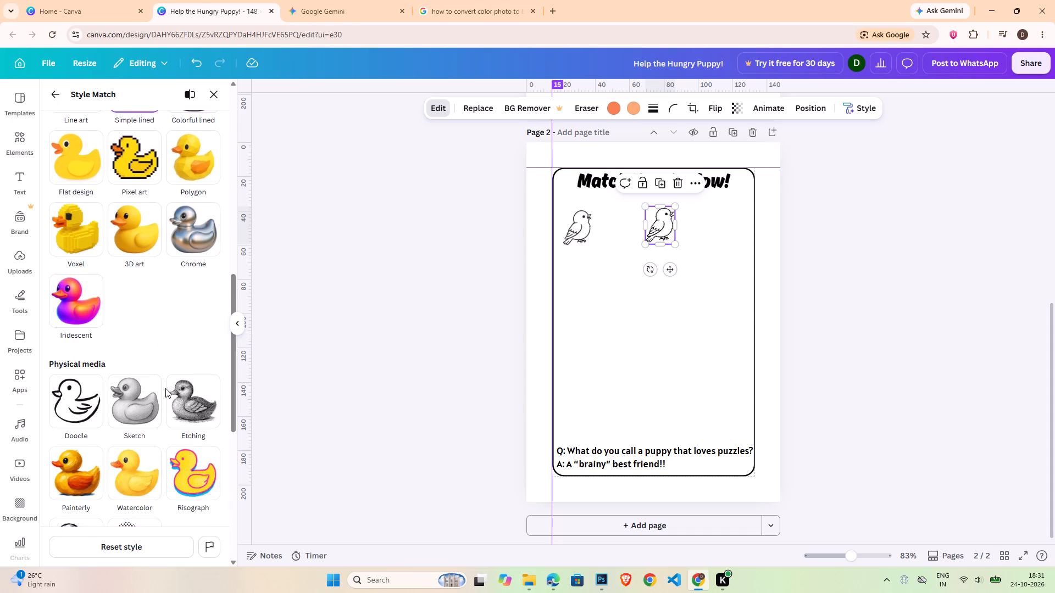
scroll(165, 388, down, 3)
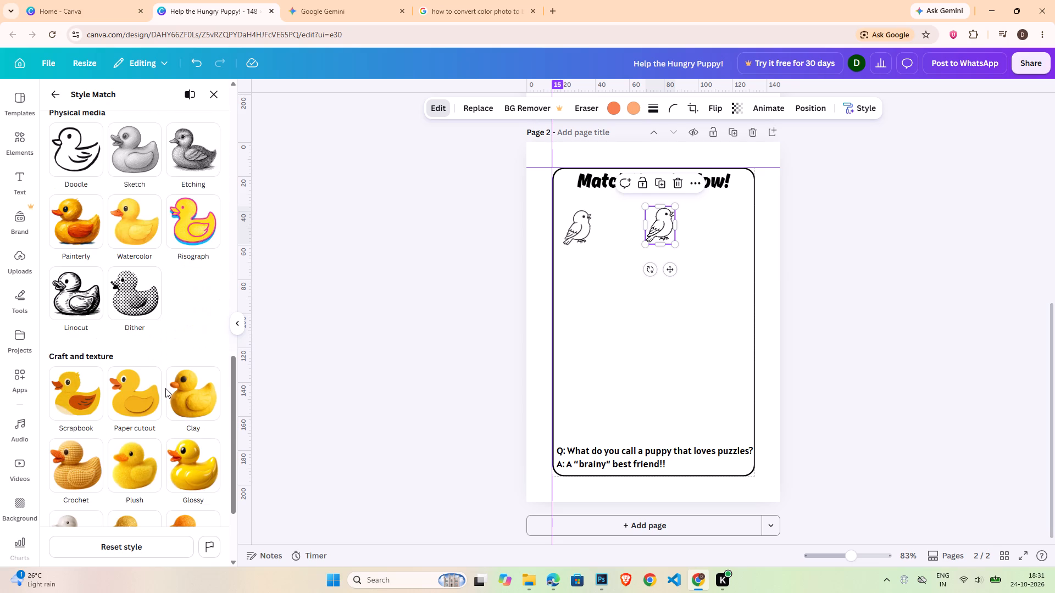
scroll(165, 389, down, 3)
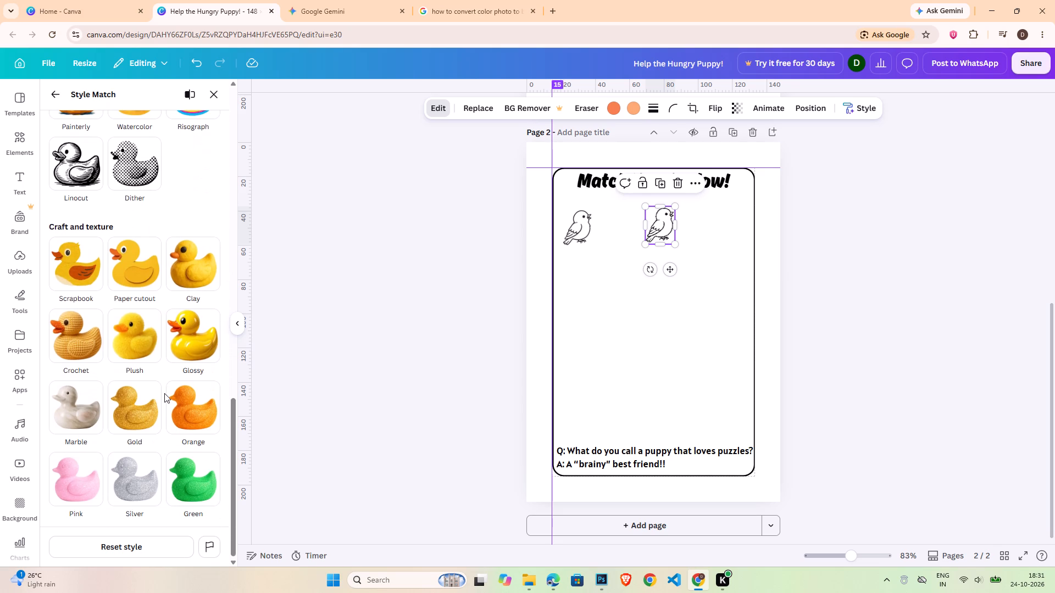
scroll(164, 393, down, 3)
scroll(164, 393, up, 5)
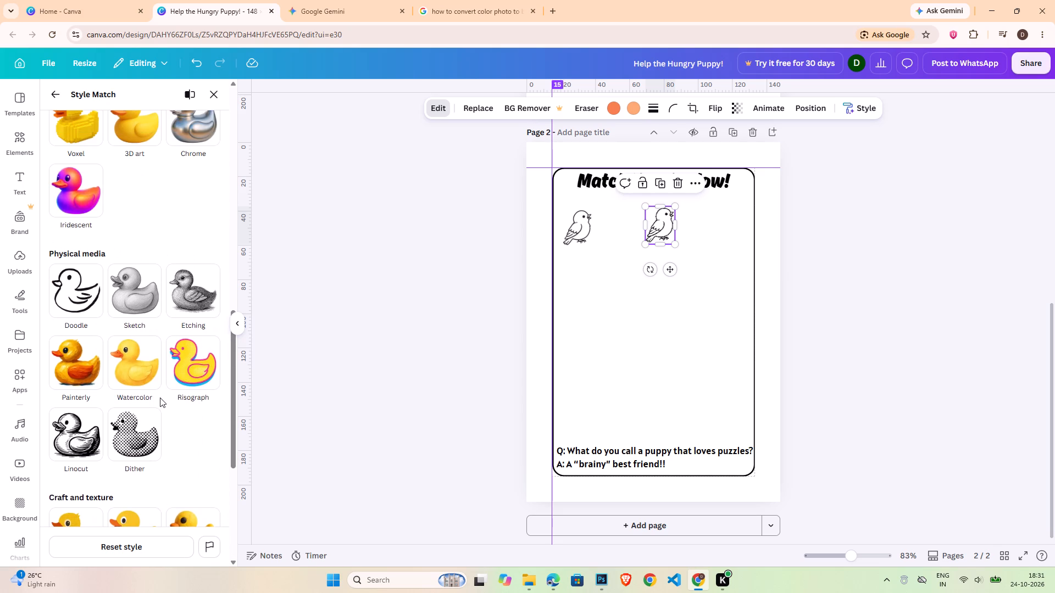
scroll(160, 398, up, 4)
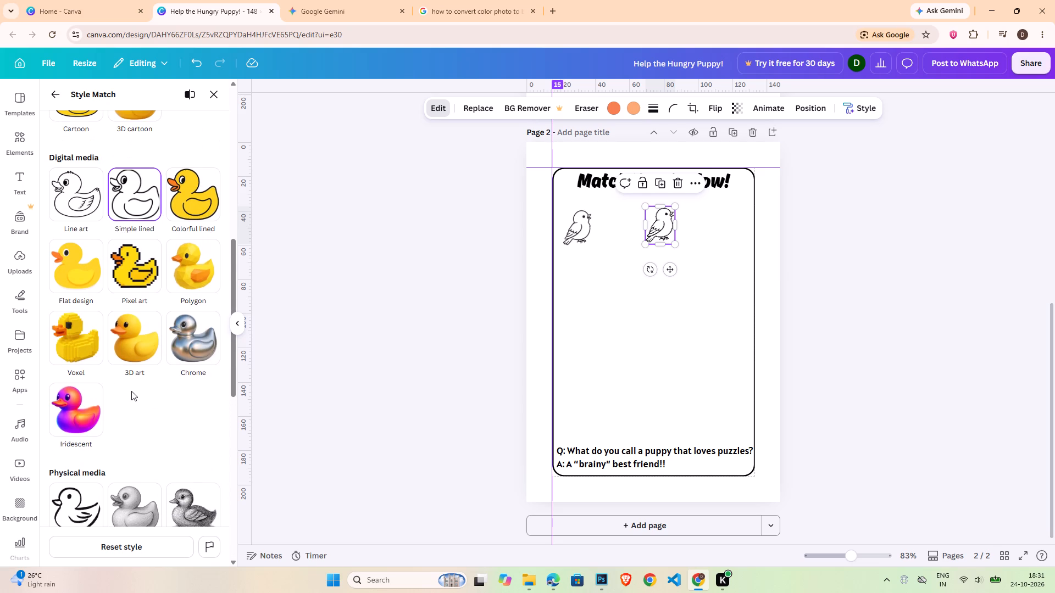
scroll(162, 387, up, 3)
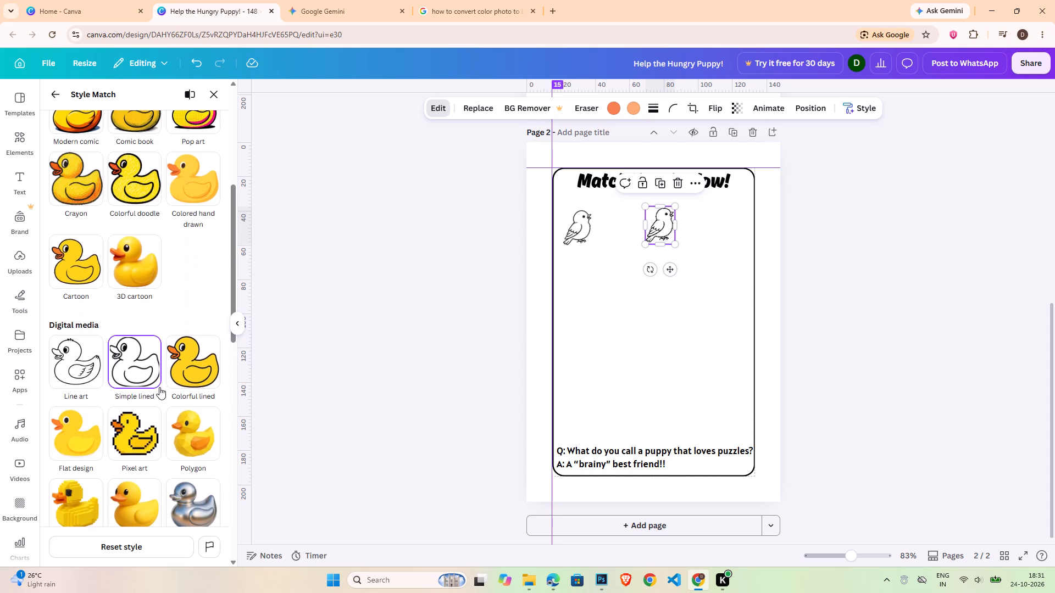
scroll(161, 391, down, 3)
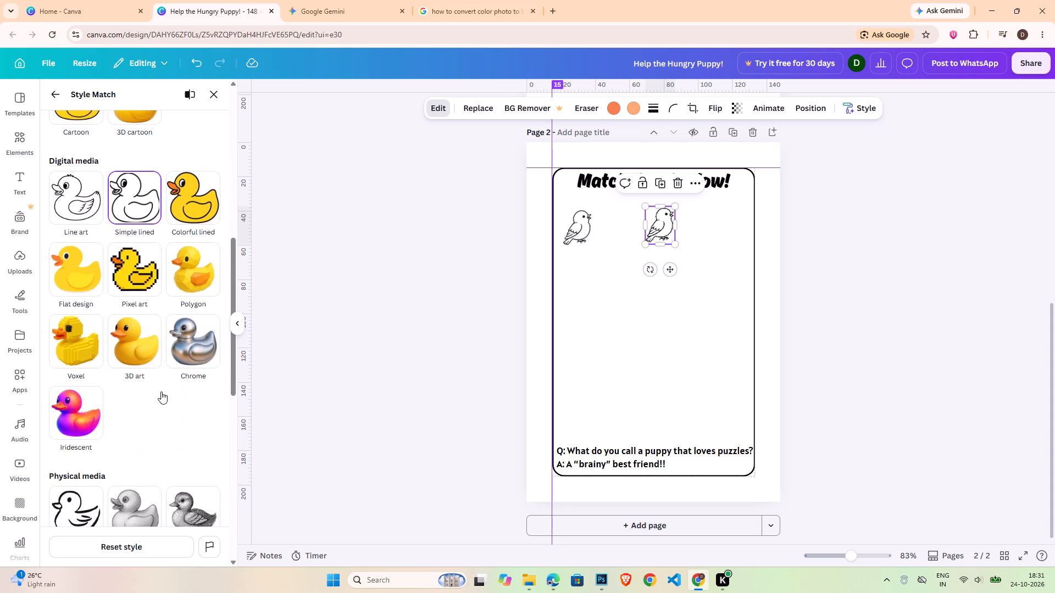
scroll(161, 392, down, 8)
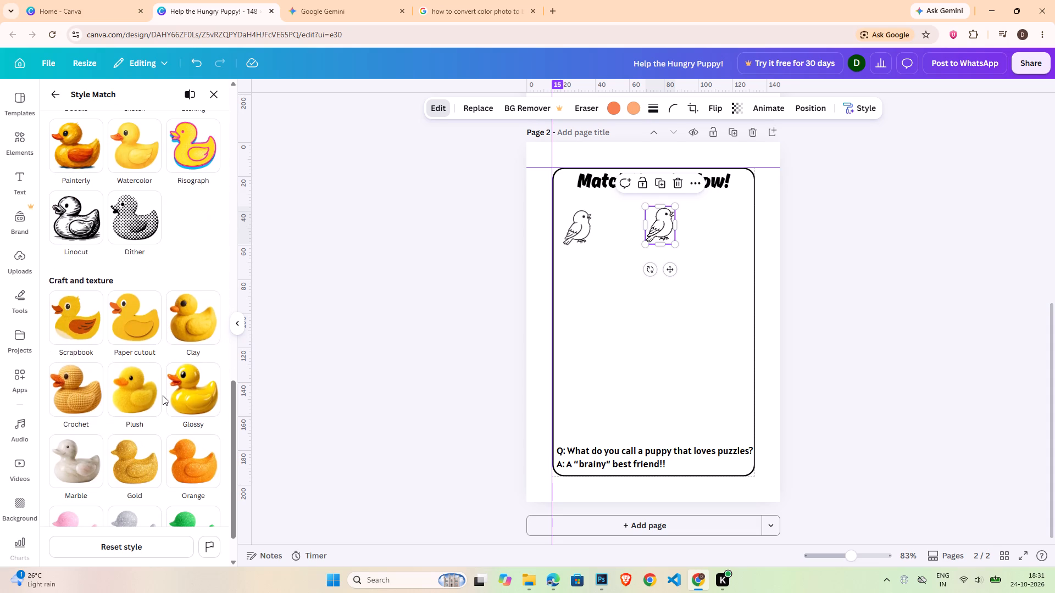
scroll(163, 395, down, 3)
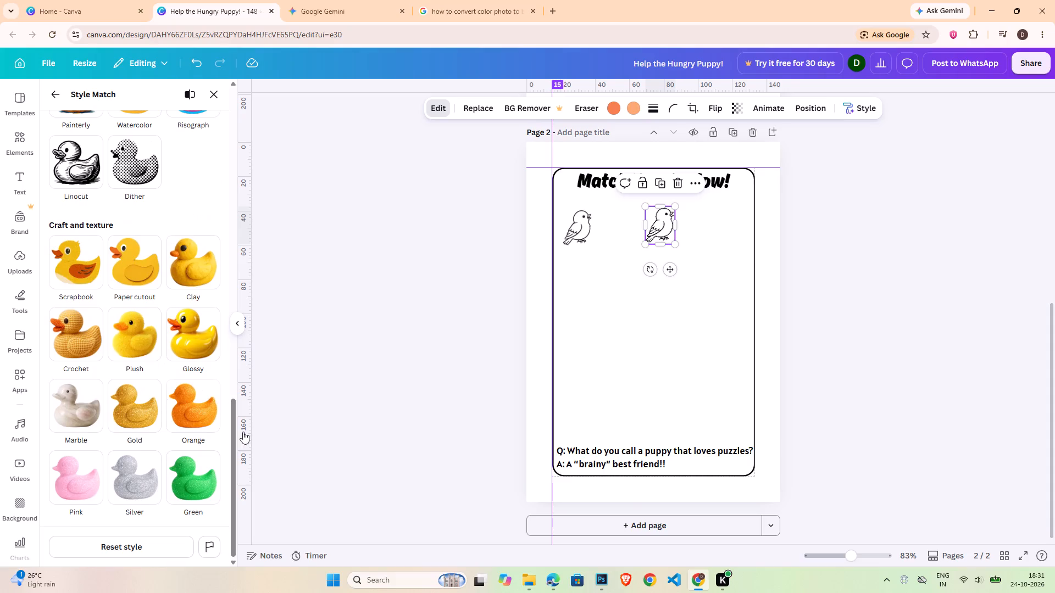